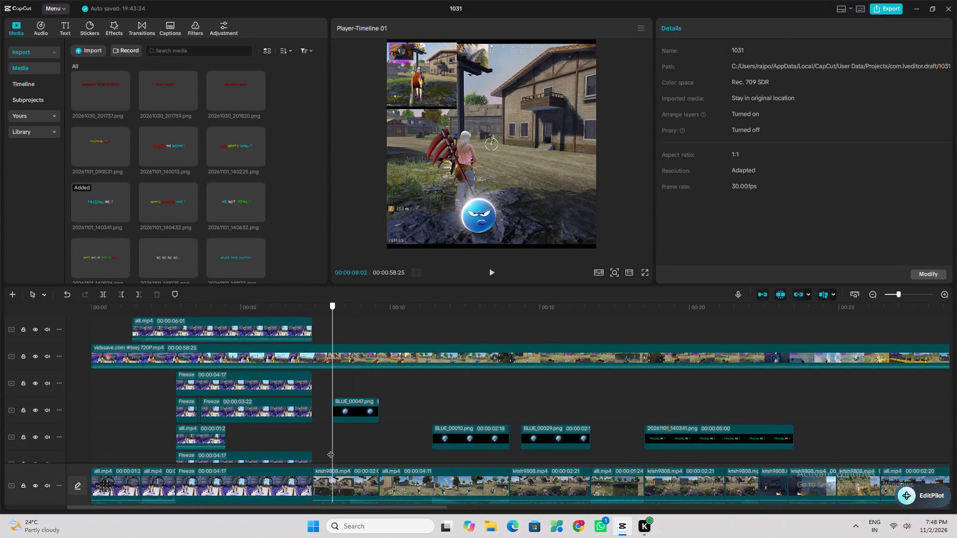
Preview the timeline section where the BLUE_00047.png emoji overlay appears over the gameplay footage.
key("space")
key("space")
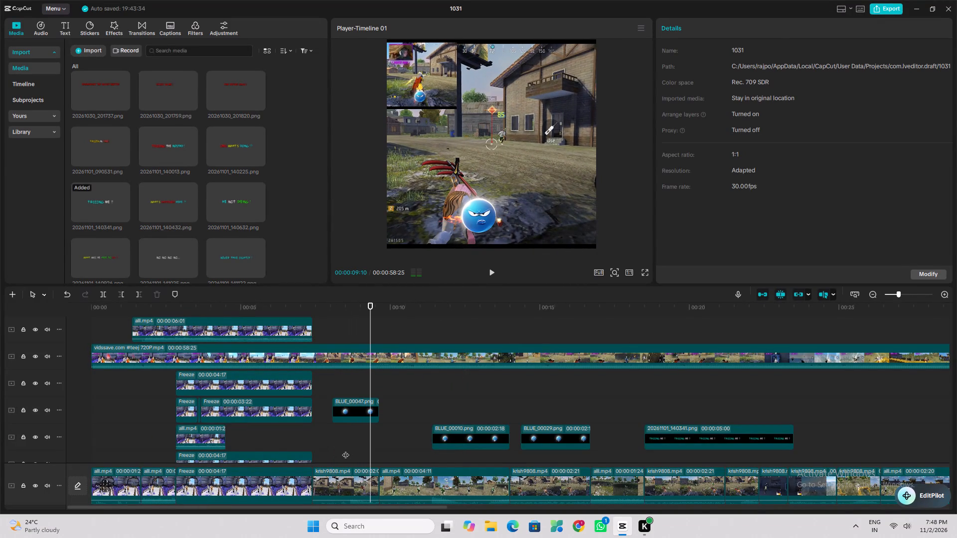
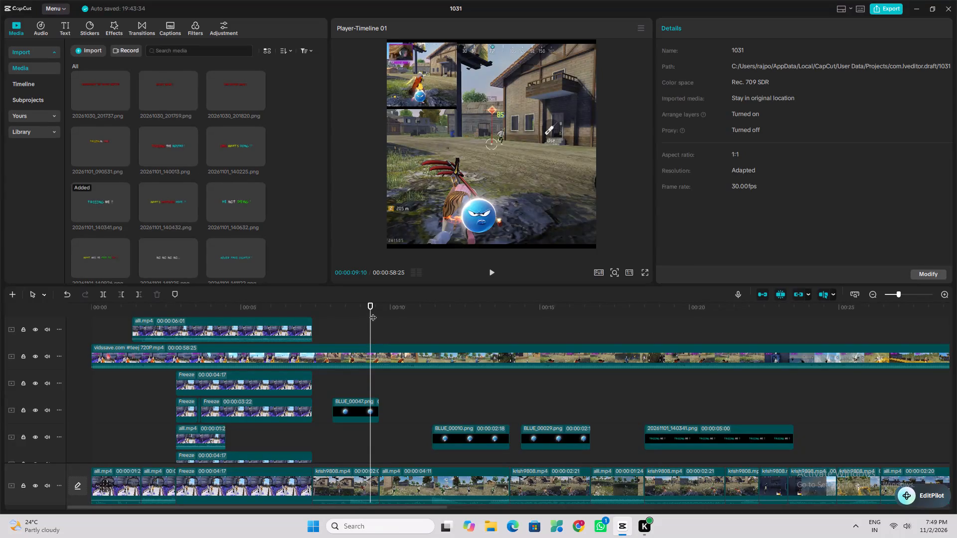
Examine the frames between the end of the opening freeze-frame clips and the start of the BLUE_00047.png overlay.
left_click_drag(373, 312, 17, 342)
scroll(145, 395, "up", 3)
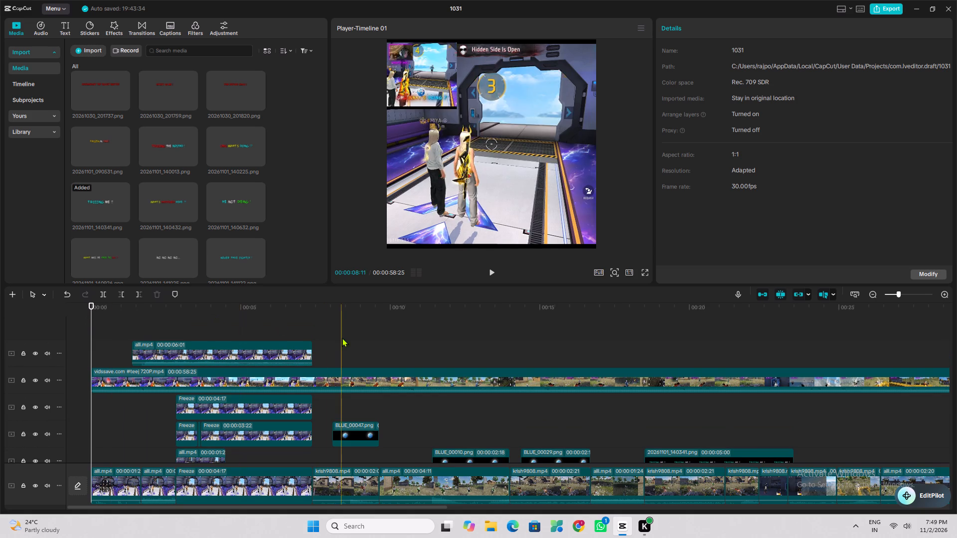
left_click(326, 345)
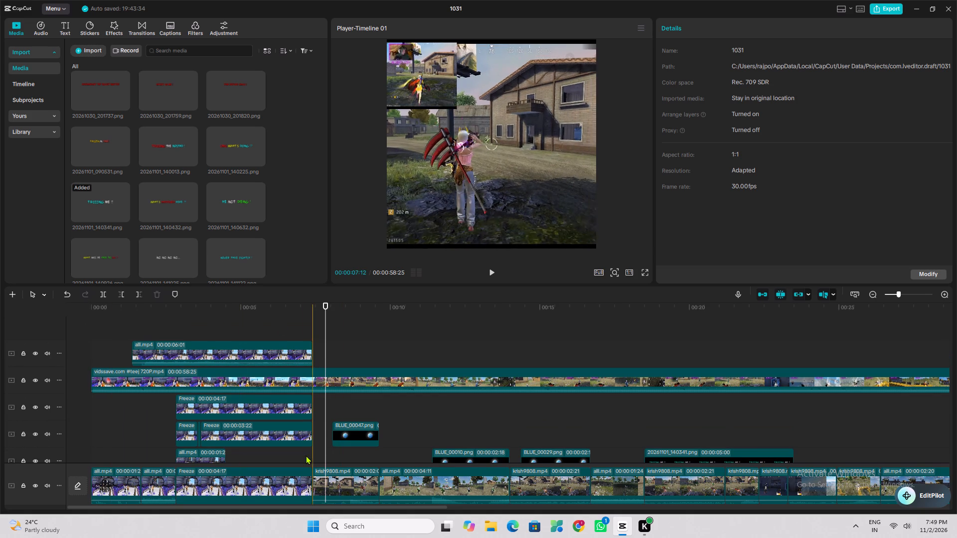
left_click(305, 455)
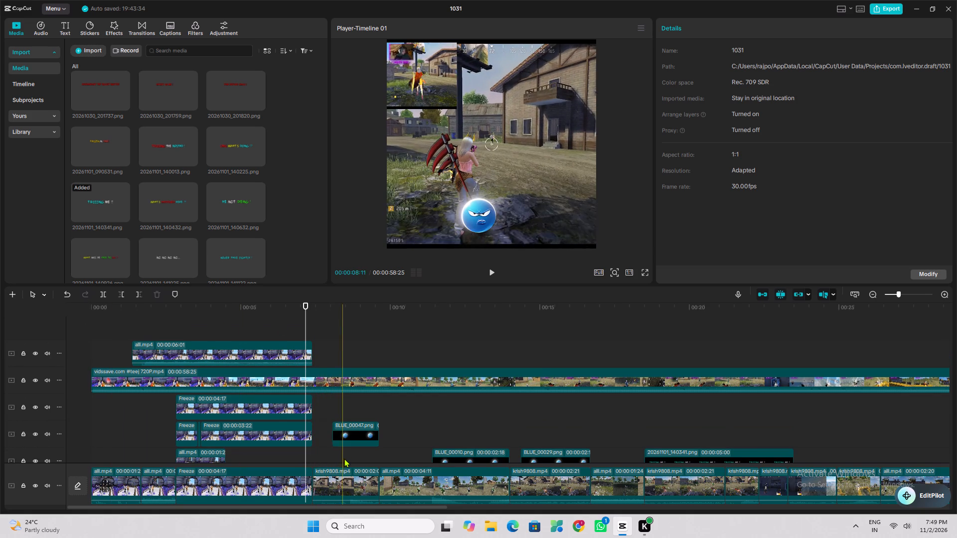
scroll(349, 424, "up", 2)
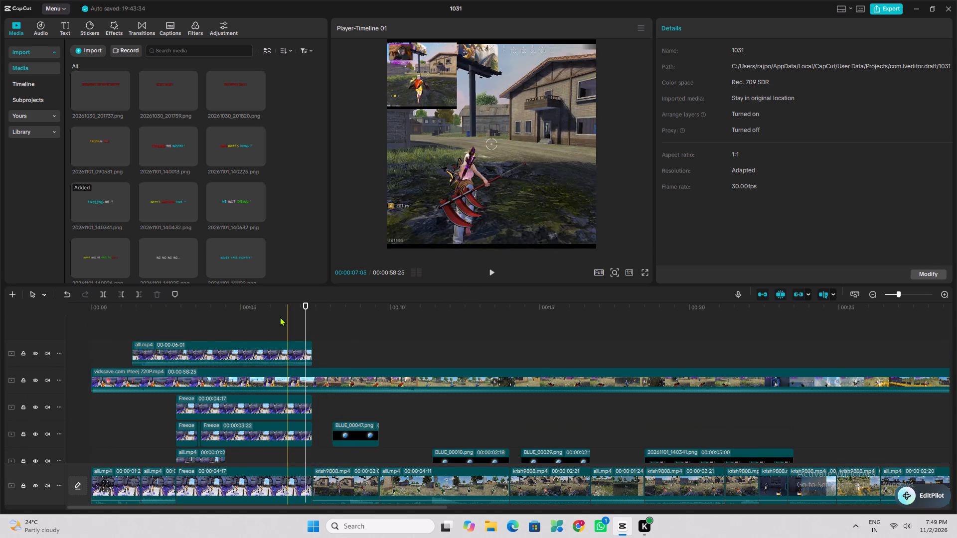
left_click(319, 305)
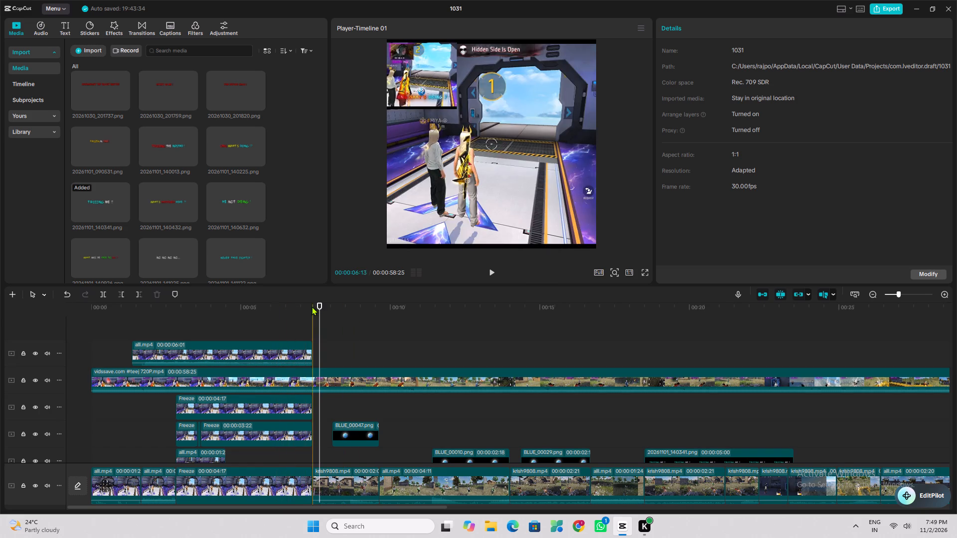
left_click(306, 306)
left_click(332, 313)
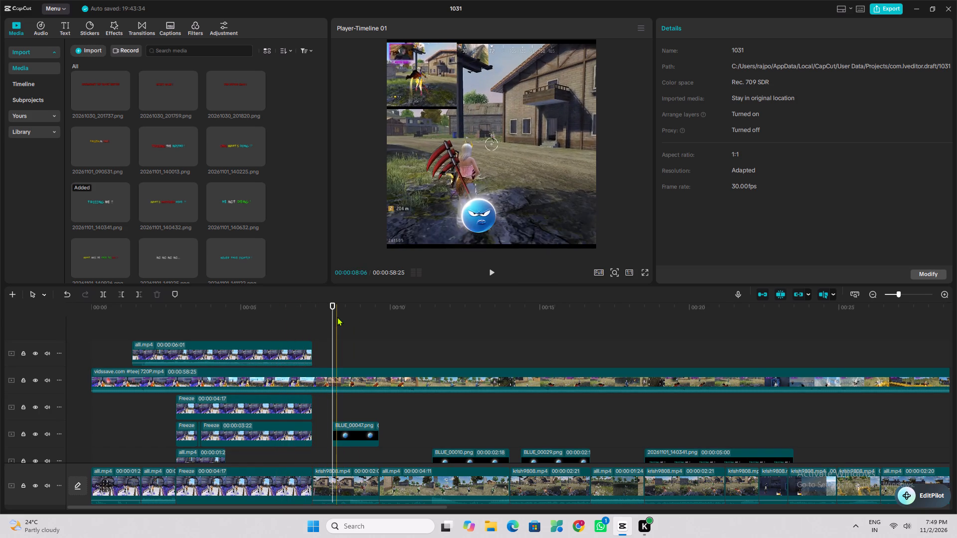
scroll(322, 317, "down", 6)
scroll(337, 369, "down", 6)
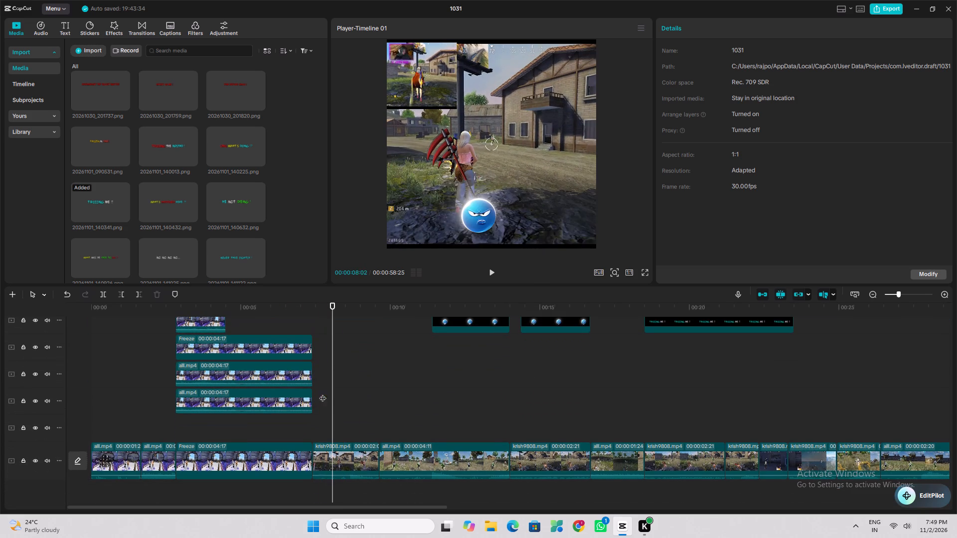
scroll(320, 394, "down", 2)
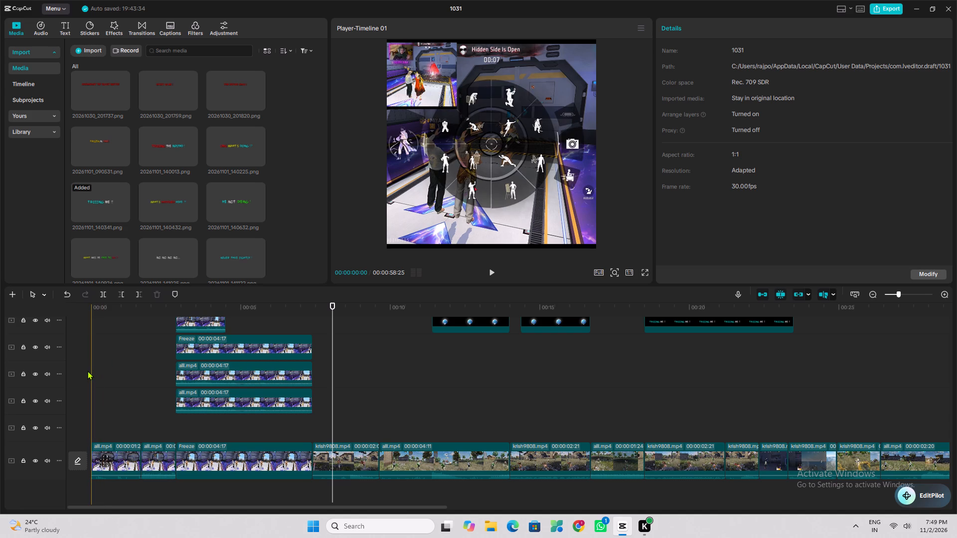
Review the stacked alll.mp4 and Freeze tracks, and play the video from 00:00:07:12, where the freeze section ends.
left_click(87, 371)
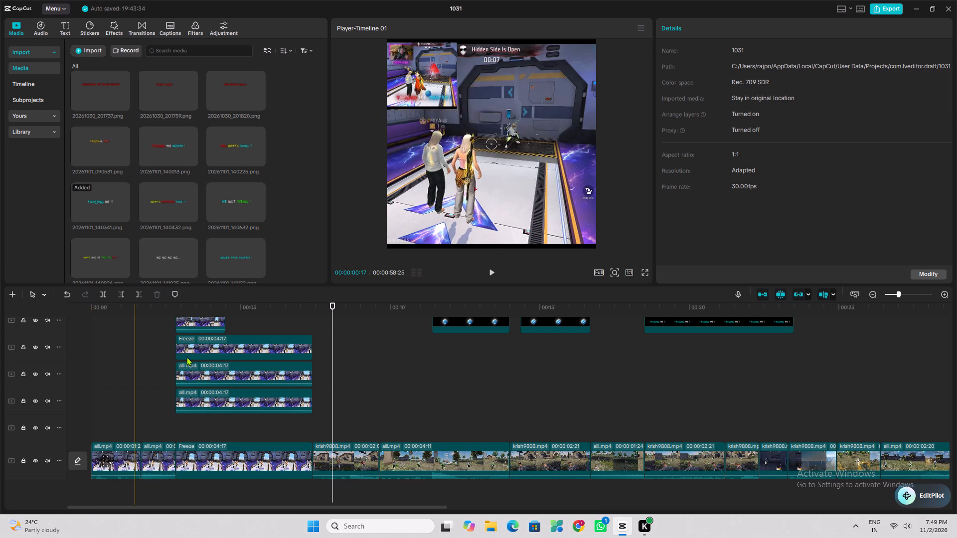
scroll(237, 366, "up", 11)
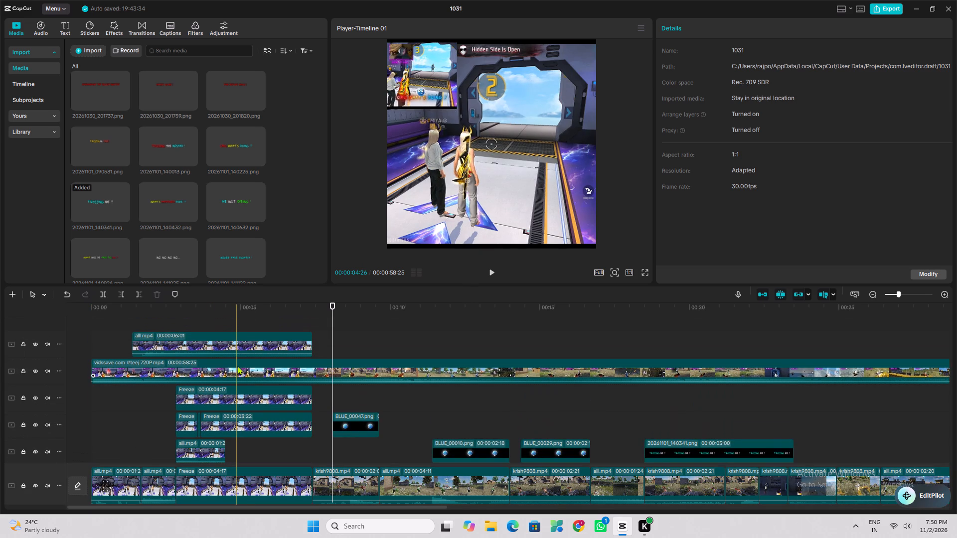
scroll(237, 366, "up", 1)
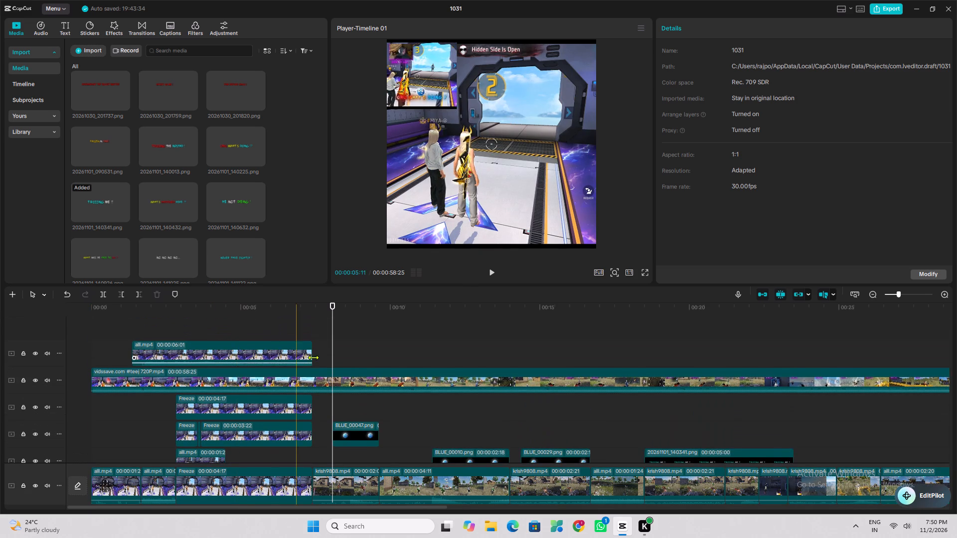
scroll(315, 355, "down", 1)
scroll(181, 343, "up", 1)
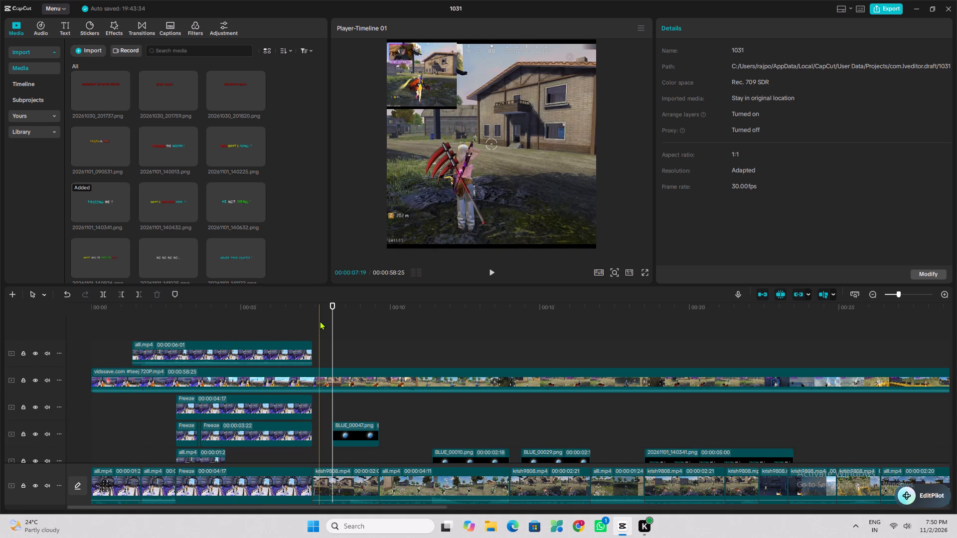
scroll(318, 323, "down", 3)
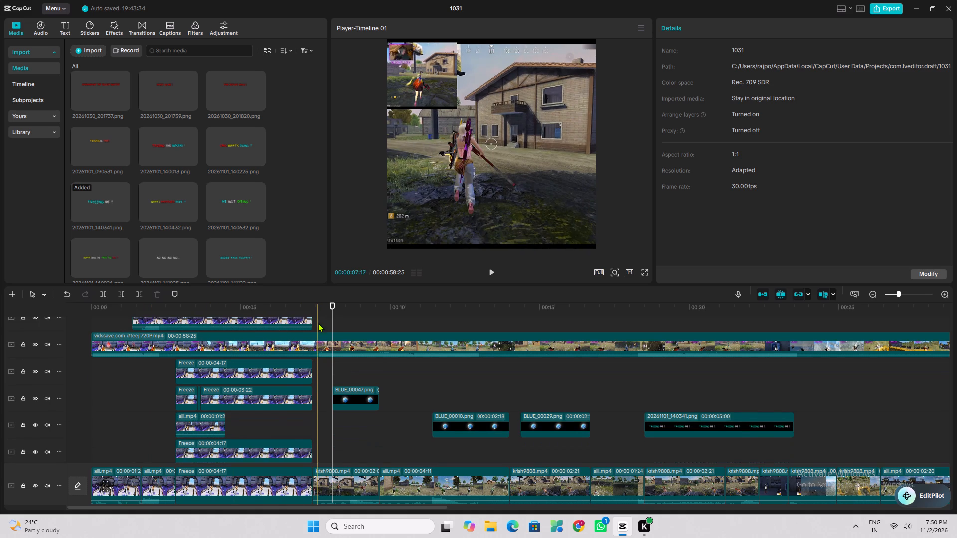
scroll(318, 323, "down", 12)
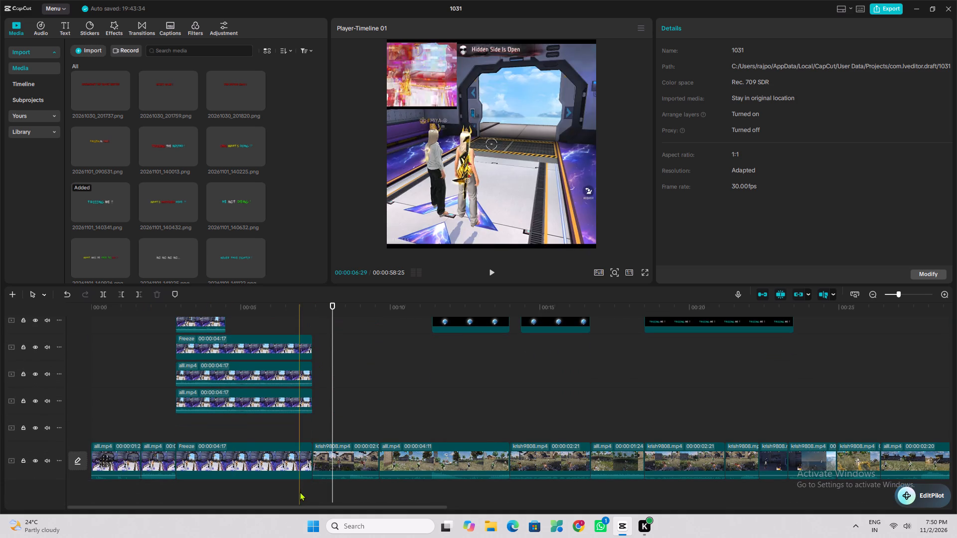
left_click(311, 494)
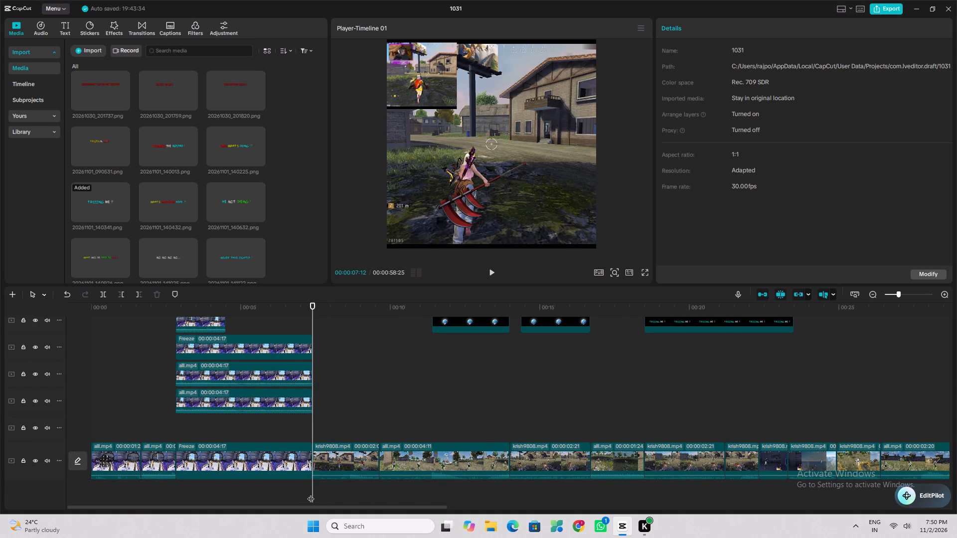
scroll(319, 464, "up", 6)
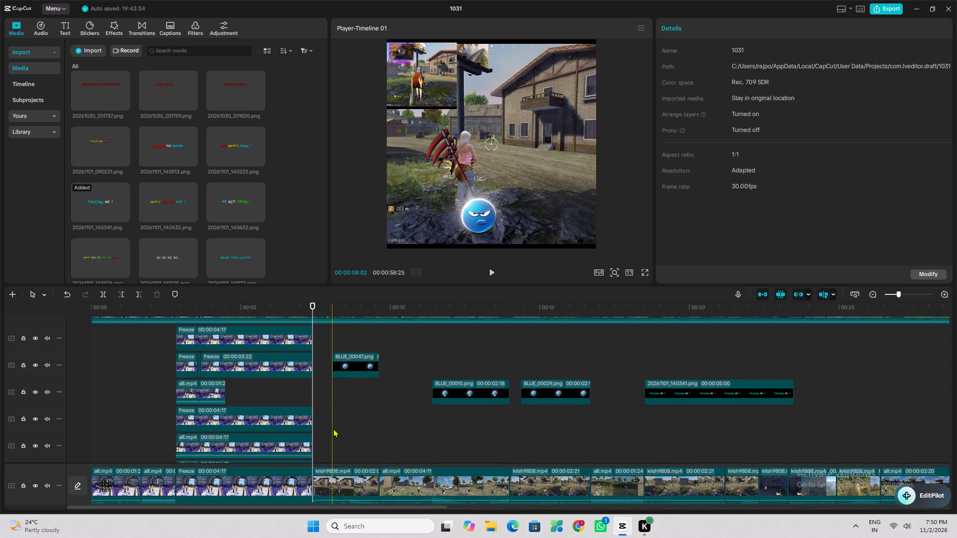
key("space")
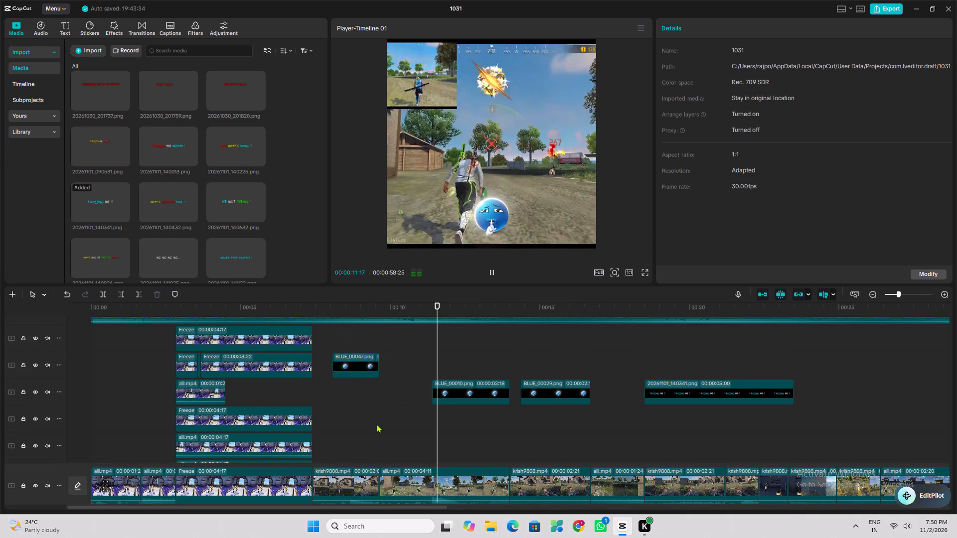
Lower the system volume slightly and close the quick settings.
left_click(906, 528)
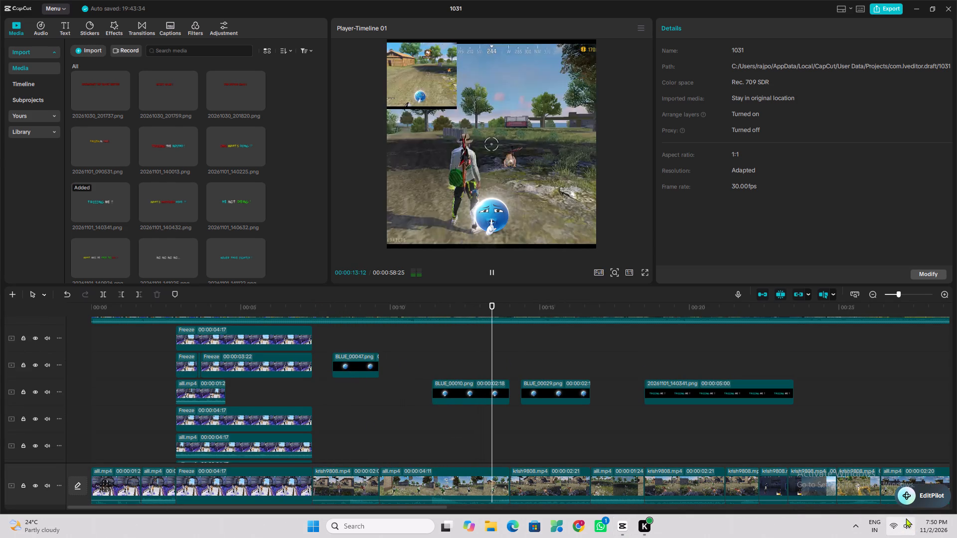
left_click(907, 526)
left_click(908, 529)
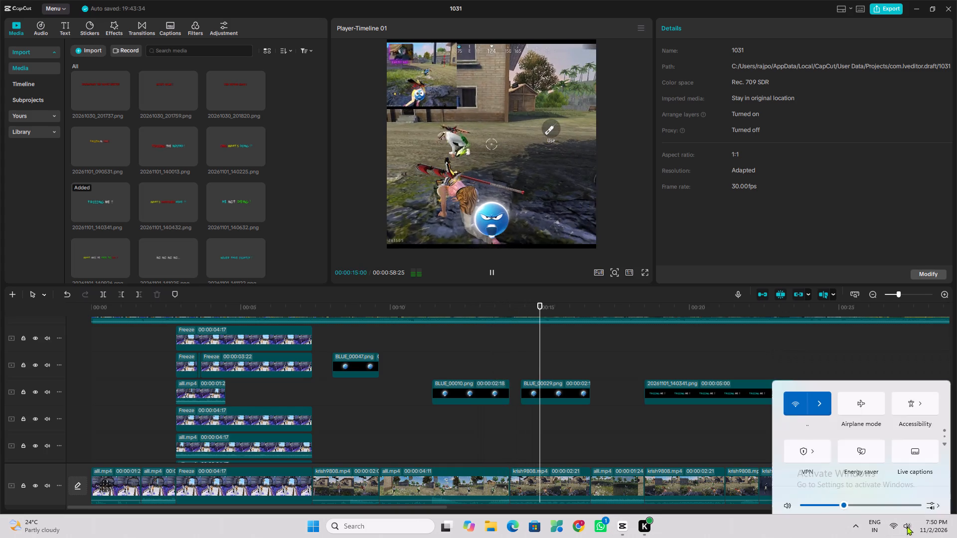
left_click(830, 468)
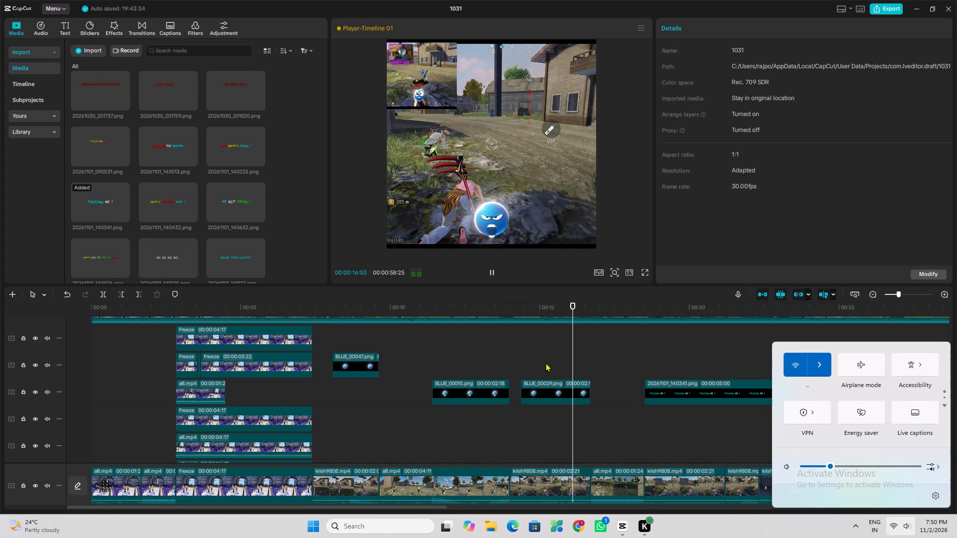
left_click(548, 338)
Move the "TROLLING ME !!" text image to the bottom of the frame, at position X 0, Y -1513.
key("space")
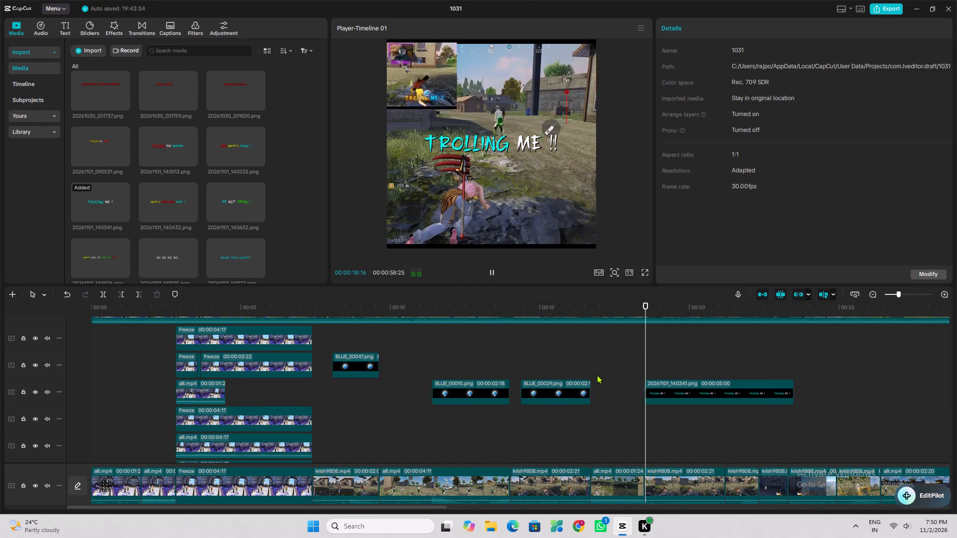
key("space")
left_click(663, 389)
left_click_drag(530, 175, 533, 258)
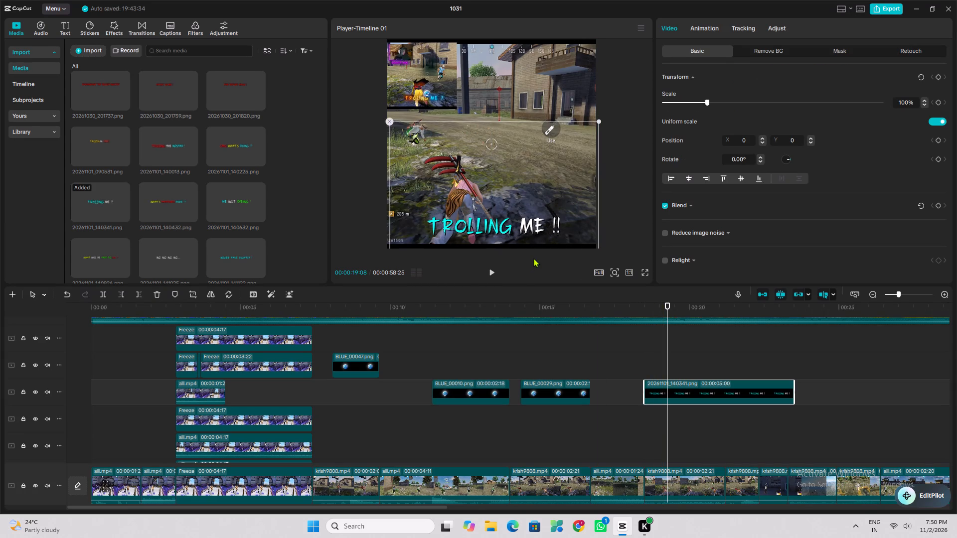
left_click_drag(533, 258, 532, 258)
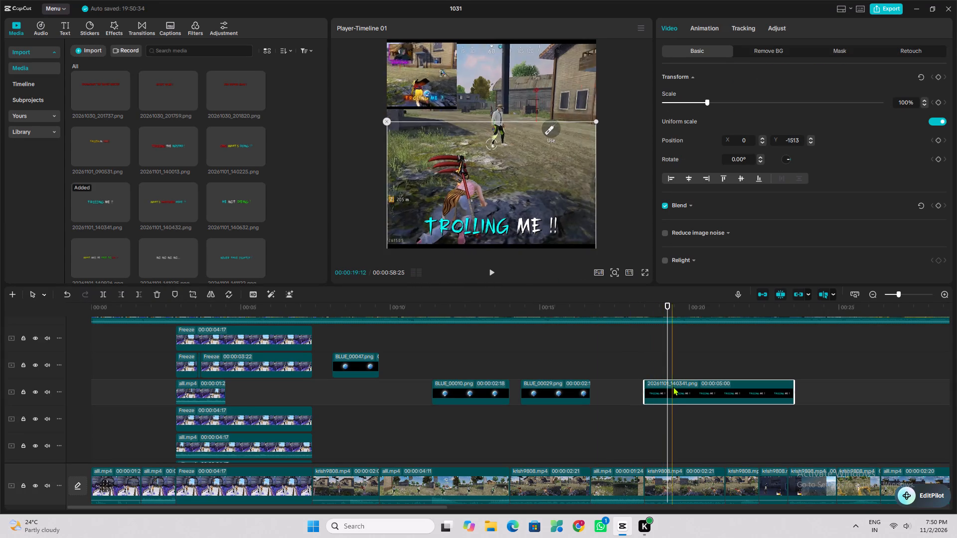
Move the 20261101_140341.png text image clip two tracks down, keeping its start time.
left_click_drag(674, 389, 673, 450)
left_click(626, 404)
key("space")
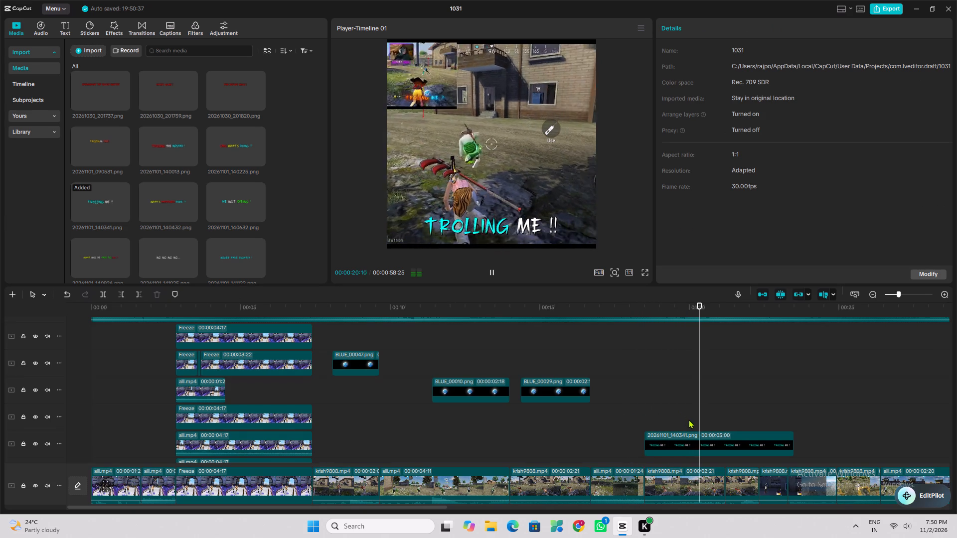
key("space")
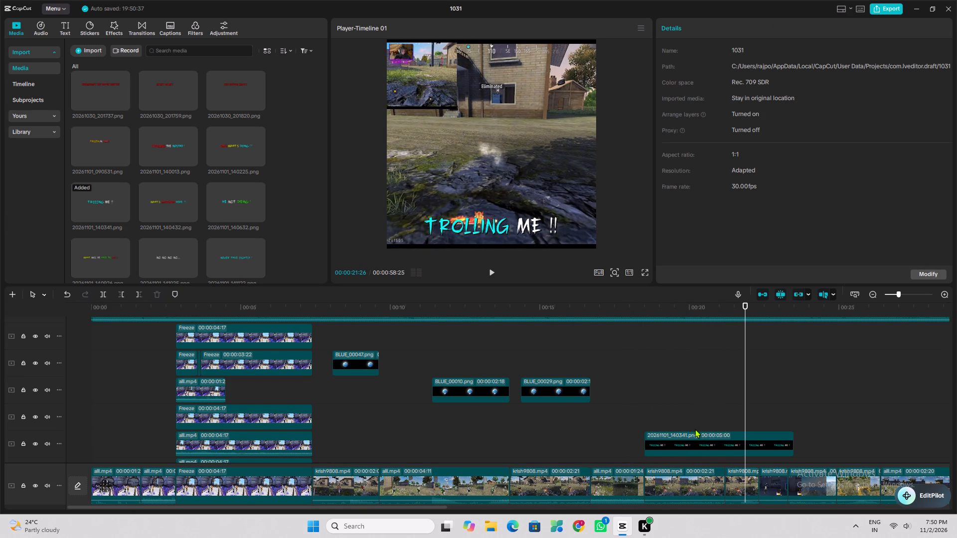
key("space")
key("space")
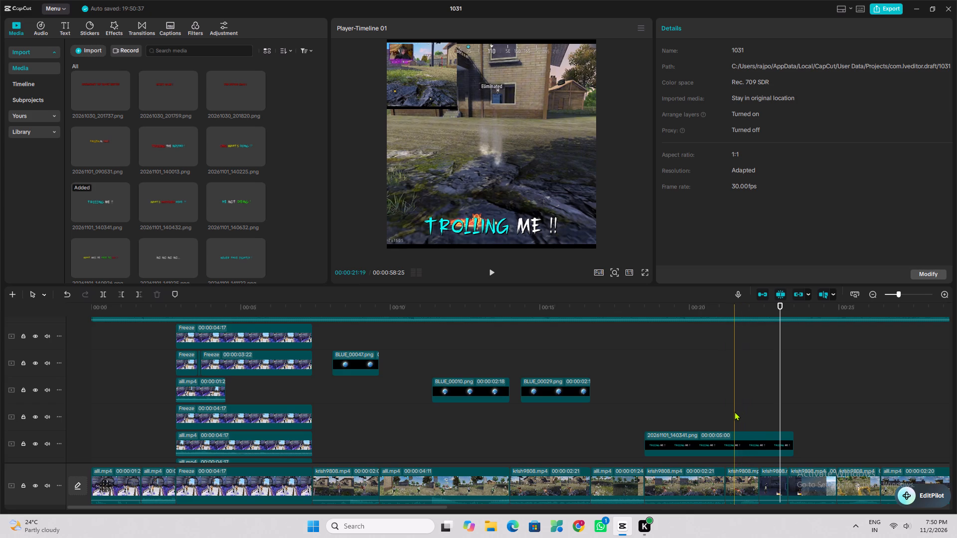
left_click(726, 410)
left_click(723, 434)
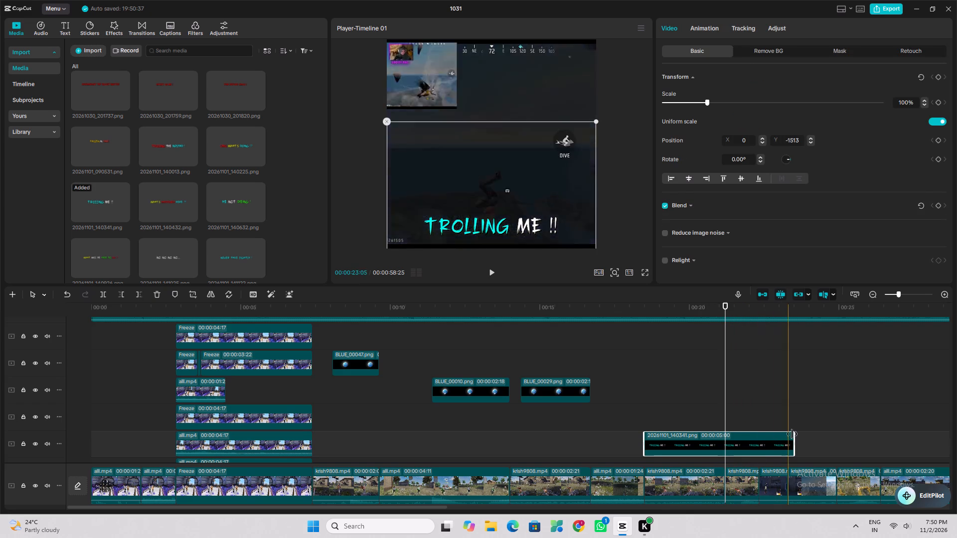
left_click_drag(796, 433, 728, 446)
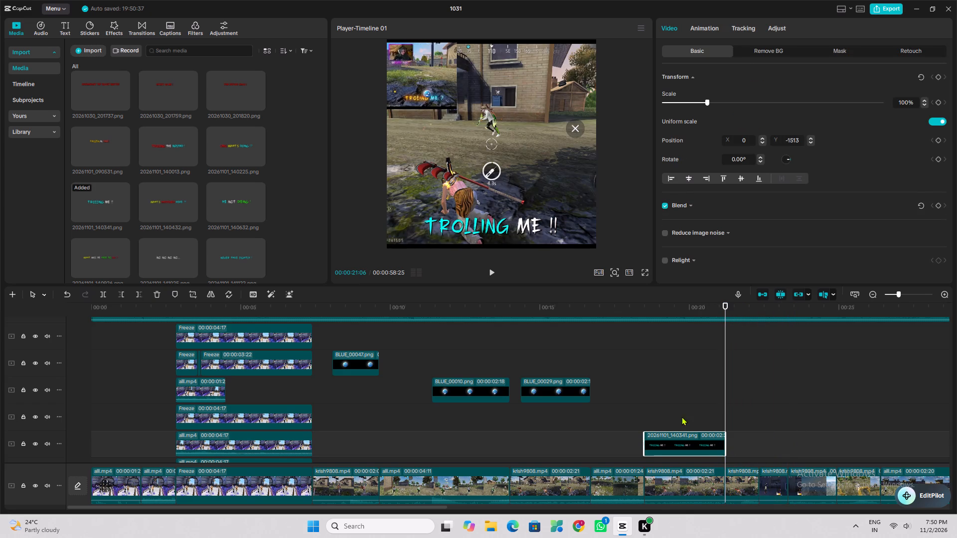
left_click(639, 389)
key("space")
key("space")
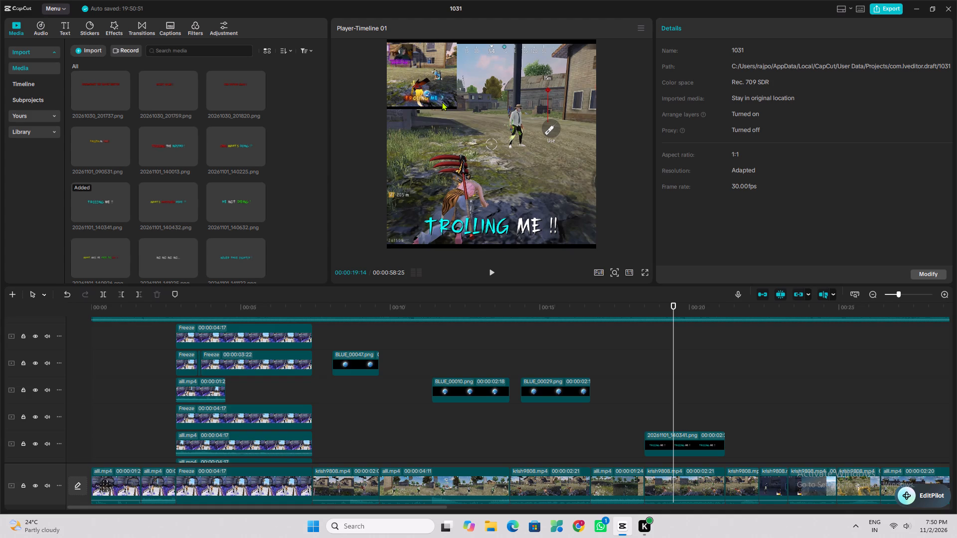
Add the BLUE_00006.png emoji on the track directly above the "TROLLING ME !!" image, aligned with its start.
scroll(195, 154, "down", 5)
scroll(183, 165, "up", 7)
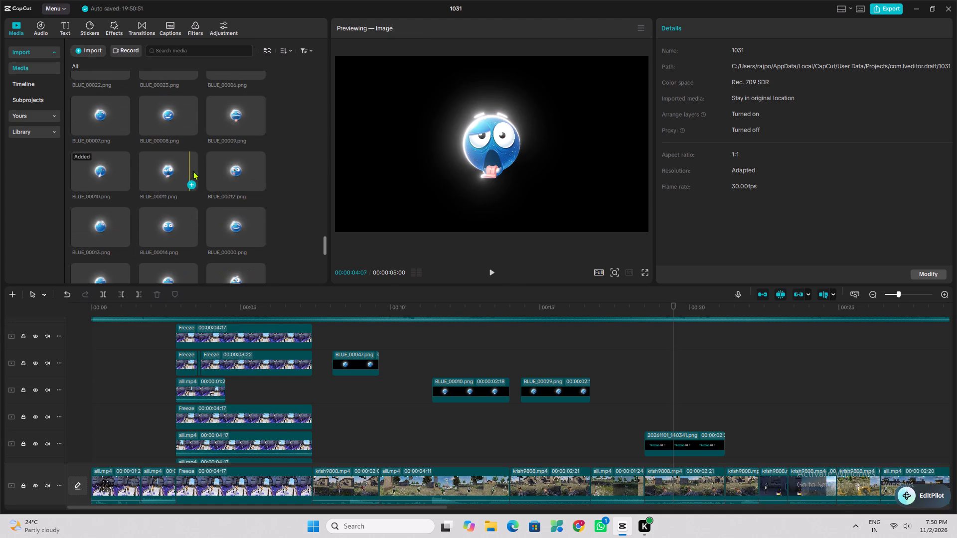
scroll(184, 176, "up", 2)
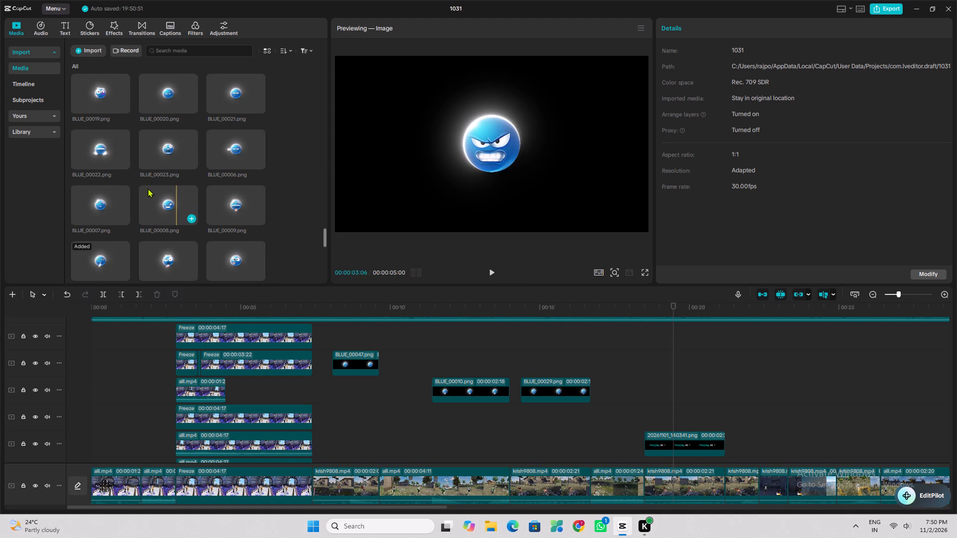
scroll(142, 191, "up", 1)
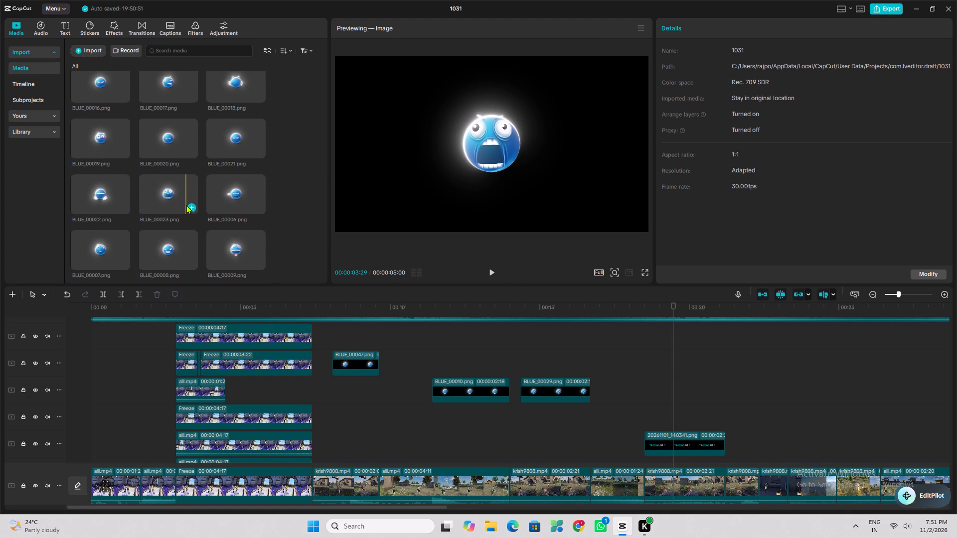
left_click_drag(236, 193, 622, 405)
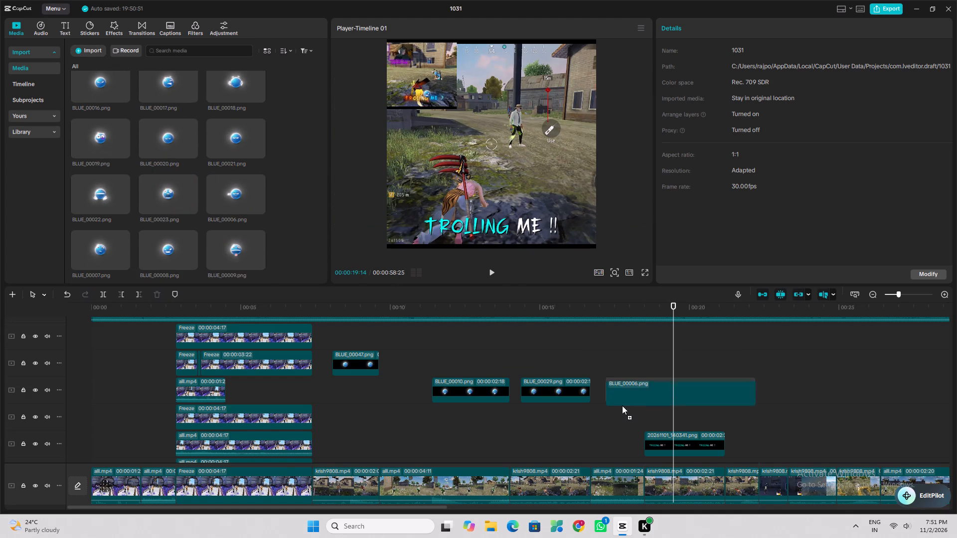
left_click_drag(622, 405, 645, 418)
Trim the end of BLUE_00006.png to match the text image's end, for a duration of 00:00:02:21.
left_click(778, 418)
left_click_drag(796, 418, 732, 434)
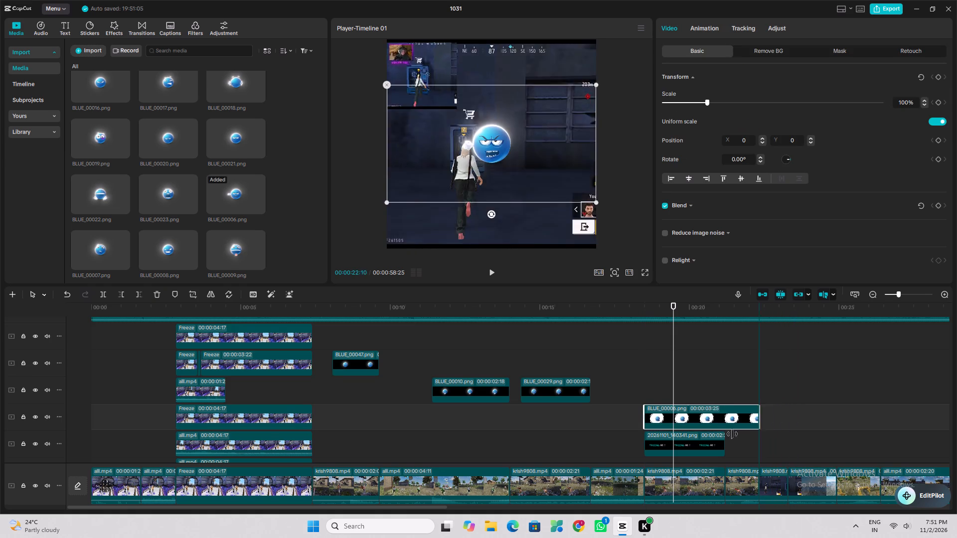
left_click_drag(732, 434, 725, 438)
left_click(628, 429)
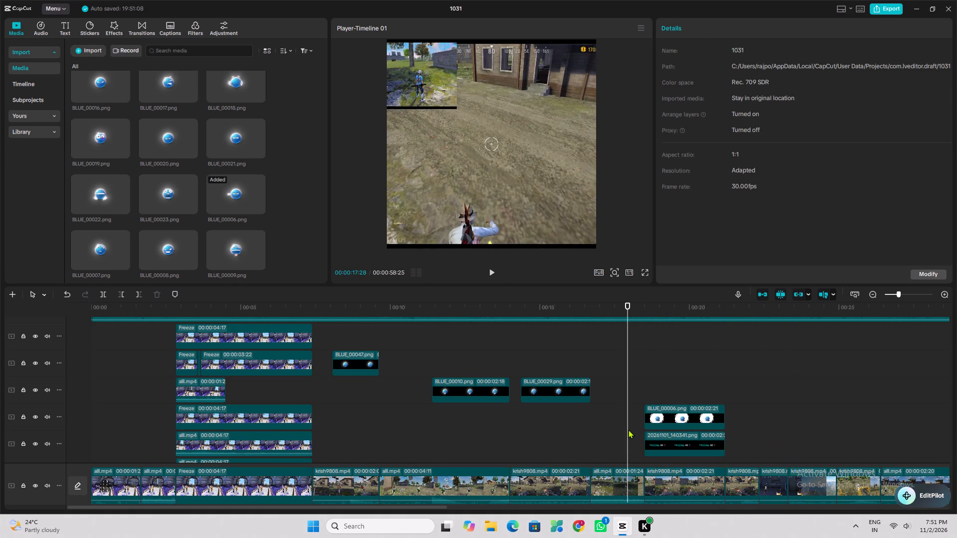
Place the BLUE_00006.png emoji just above the "TROLLING ME !!" text, slightly right of centre, and scale it to 79%.
key("space")
key("space")
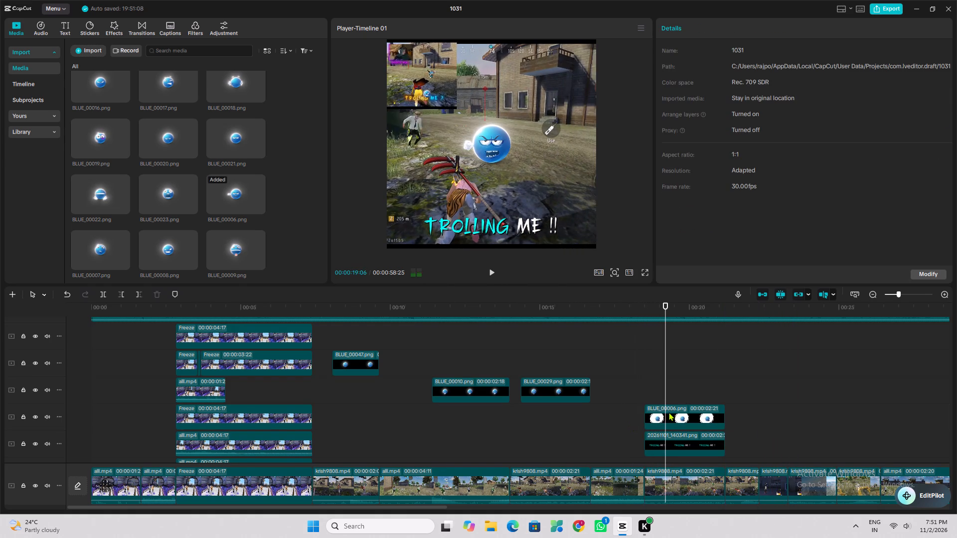
left_click(668, 412)
left_click_drag(522, 143, 536, 204)
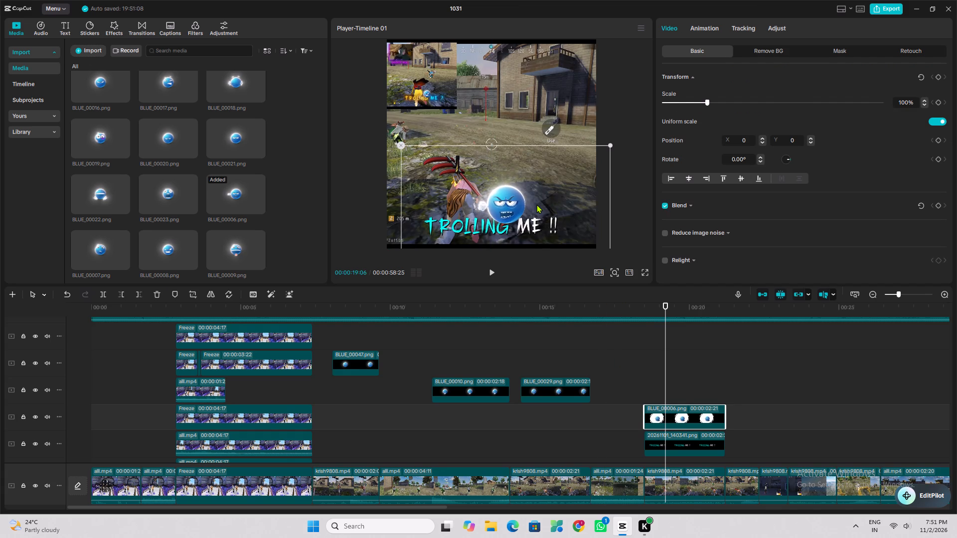
left_click_drag(536, 204, 537, 207)
left_click(698, 99)
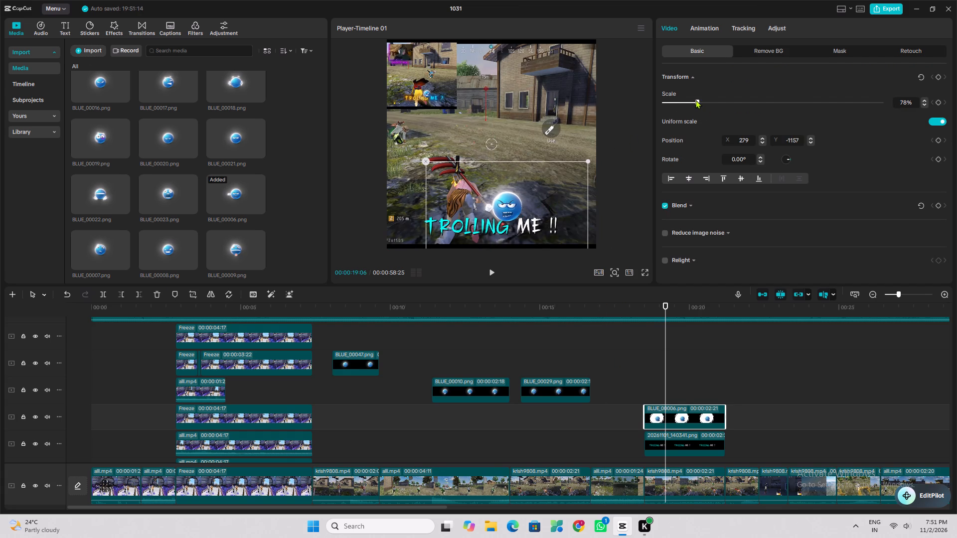
left_click(924, 100)
left_click_drag(568, 193, 574, 192)
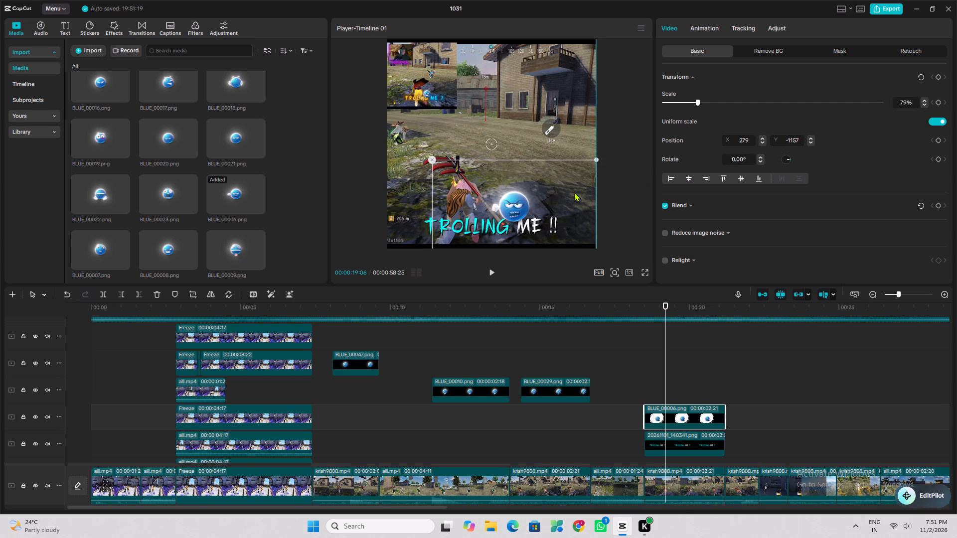
left_click_drag(574, 192, 574, 192)
Move the 20261101_140341.png text clip to the track directly above BLUE_00006.png, keeping its start time, and preview the overlap.
left_click_drag(666, 443, 663, 399)
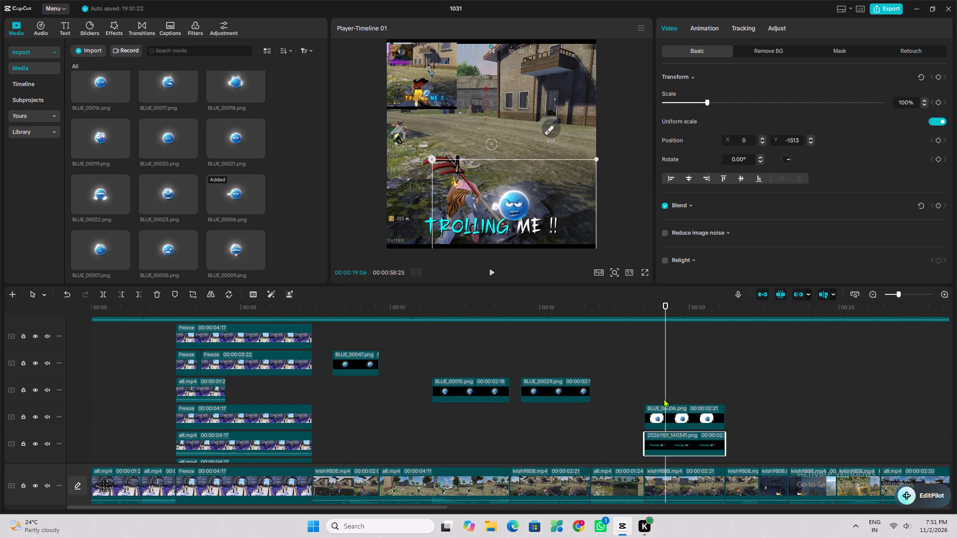
left_click_drag(663, 399, 663, 393)
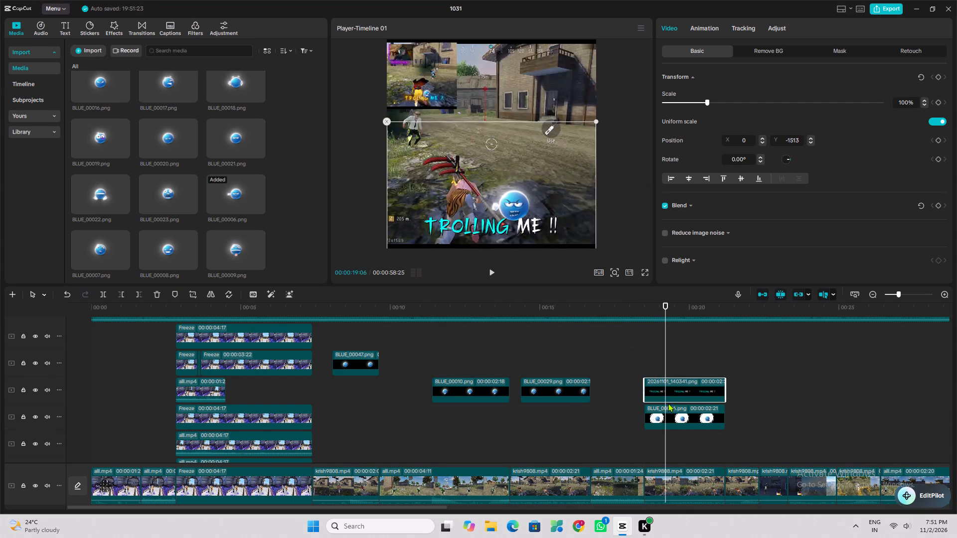
left_click(621, 404)
key("space")
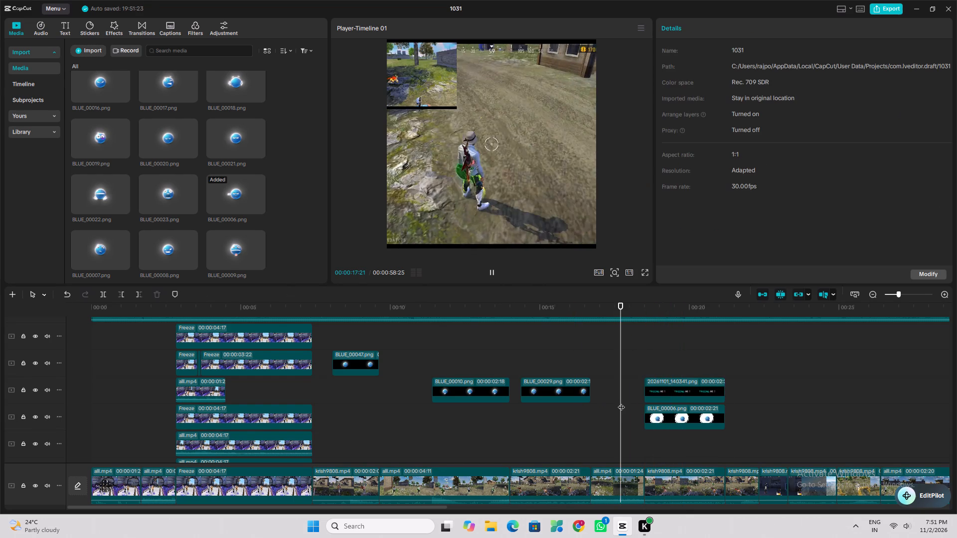
key("space")
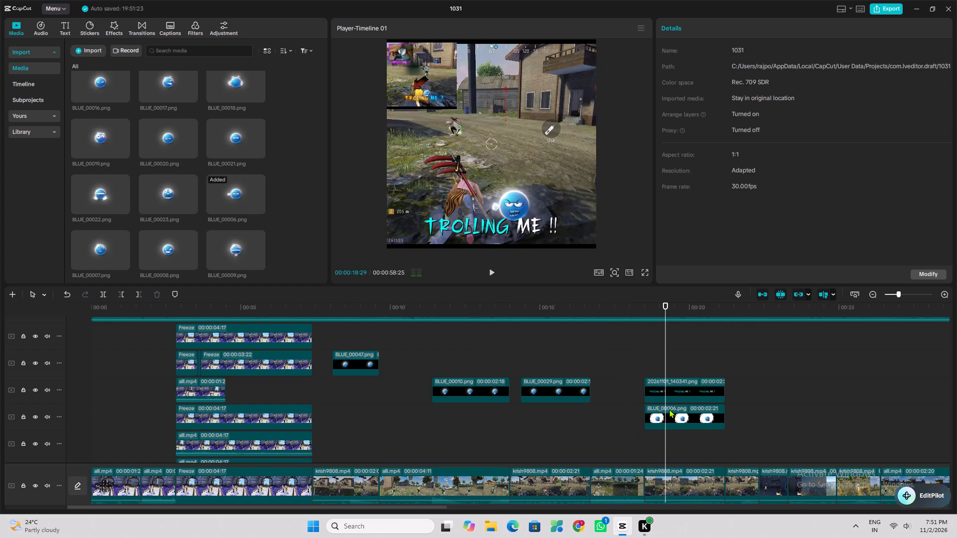
Review the overlay tracks and replay the "TROLLING ME !!" section to check the text and emoji against the gameplay.
scroll(669, 346, "up", 9)
scroll(670, 325, "down", 2)
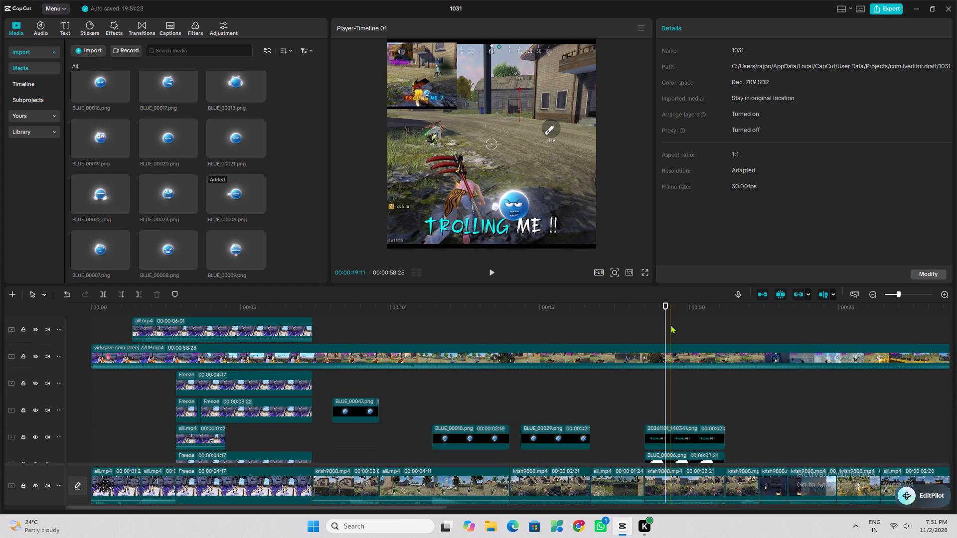
scroll(670, 325, "down", 3)
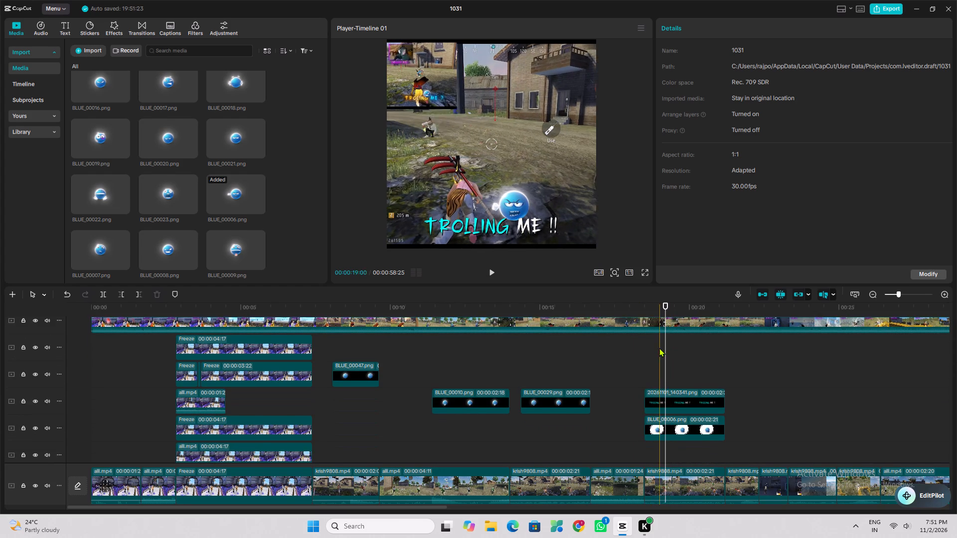
scroll(659, 348, "down", 10)
left_click(641, 390)
key("space")
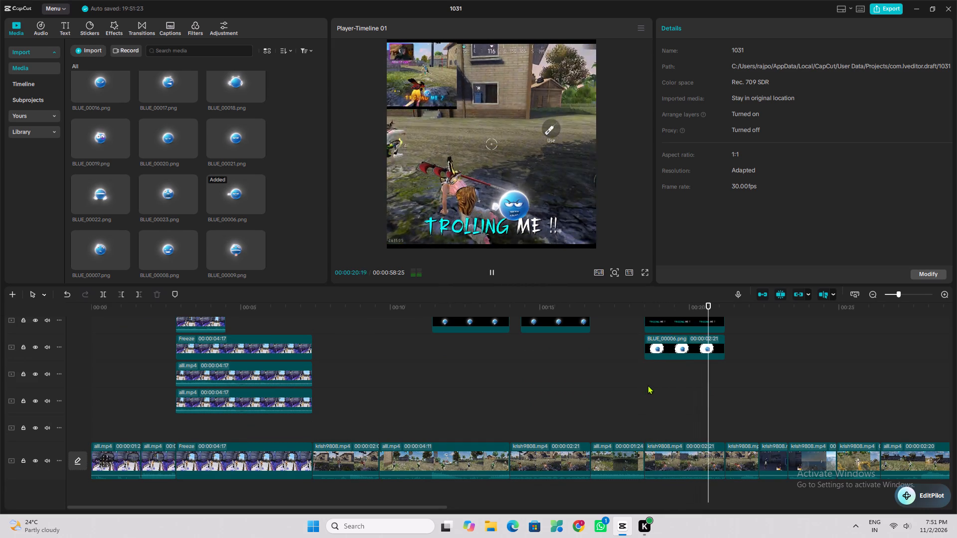
key("space")
scroll(676, 375, "up", 2)
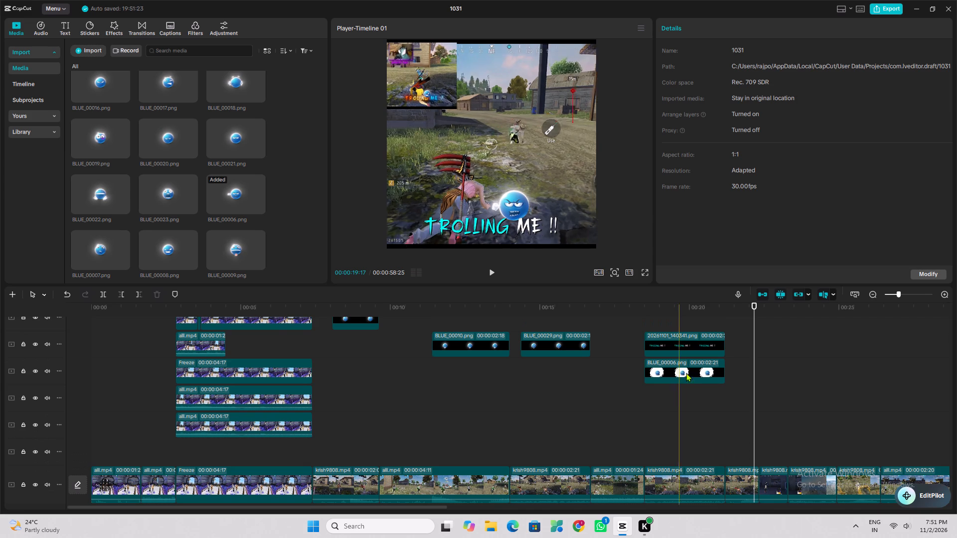
left_click(620, 385)
key("space")
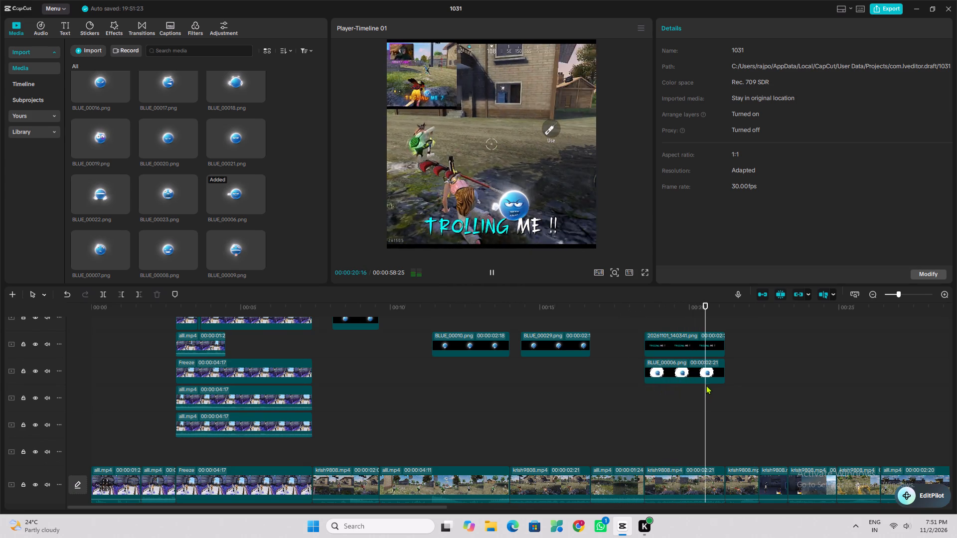
key("space")
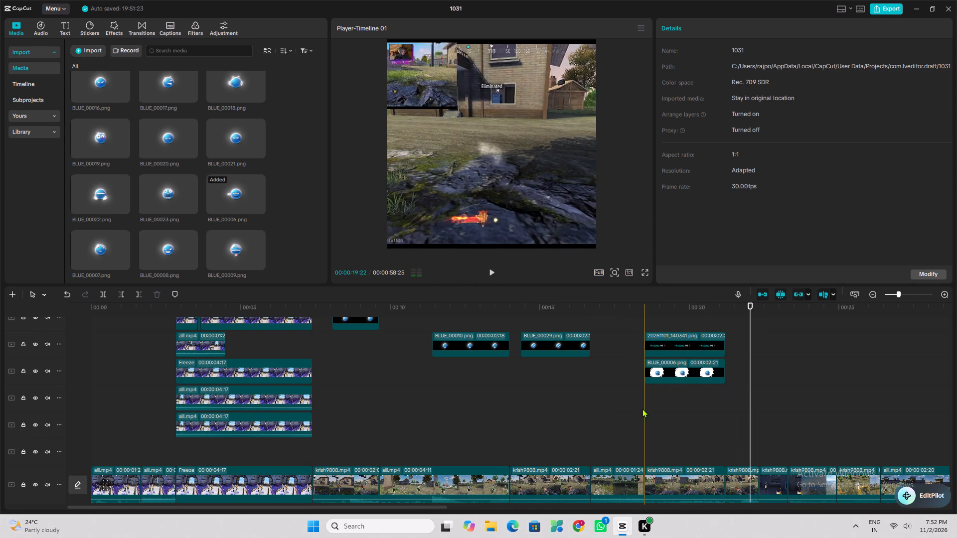
Play the timeline from the start of the "TROLLING ME !!" overlay through the following gameplay clips, and replay from about 00:00:26.
left_click(642, 408)
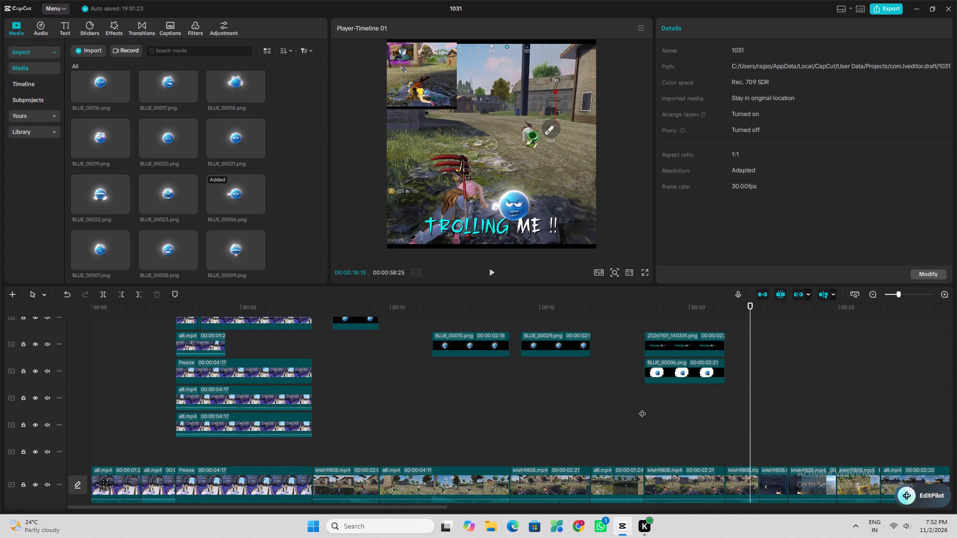
key("space")
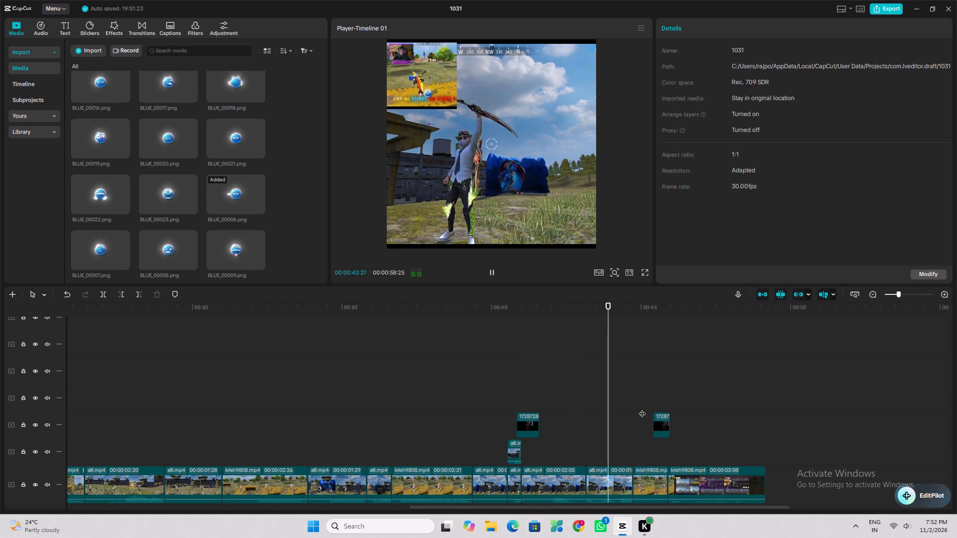
left_click(74, 349)
key("space")
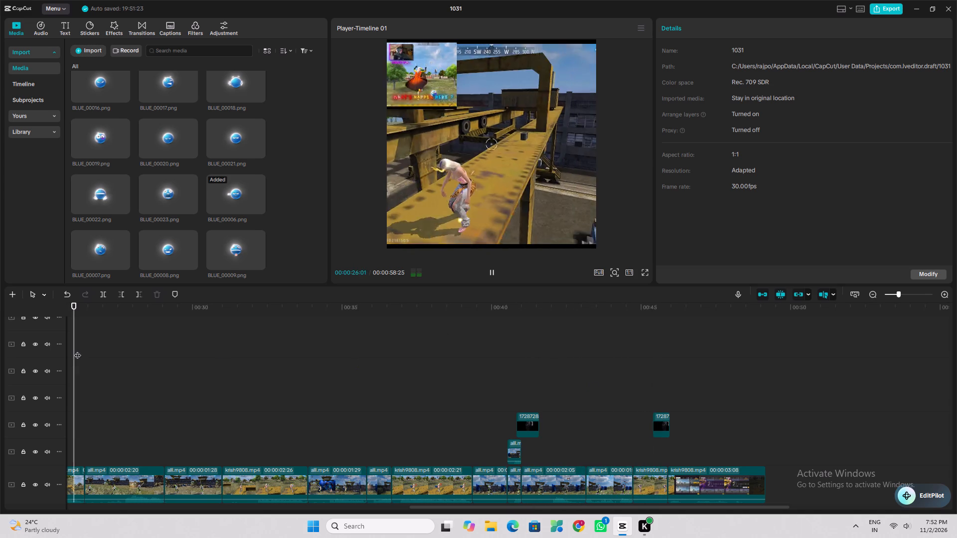
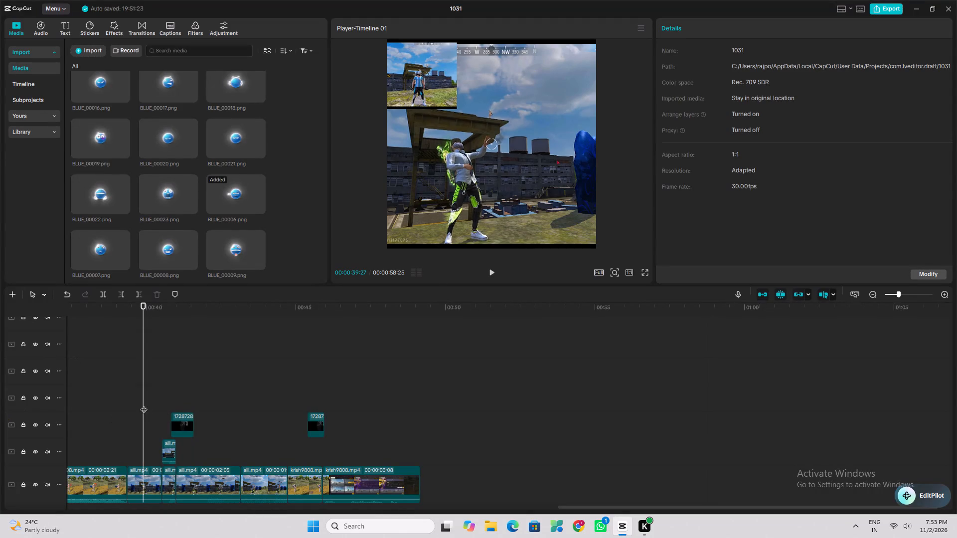
Play the timeline from about 00:00:11 to 00:00:26, reviewing the emoji and "TROLLING ME !!" overlays, and return to about 00:00:25.
left_click(518, 406)
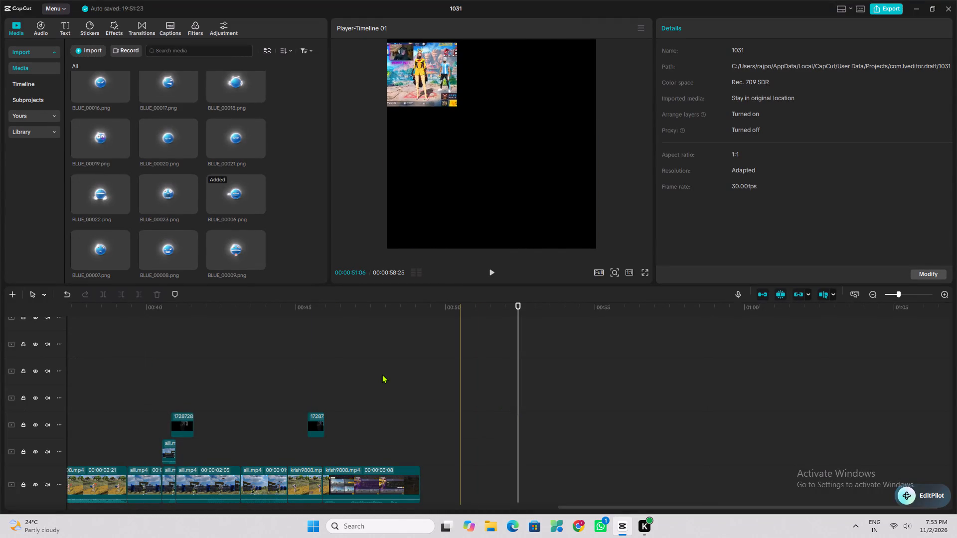
left_click_drag(516, 312, 464, 319)
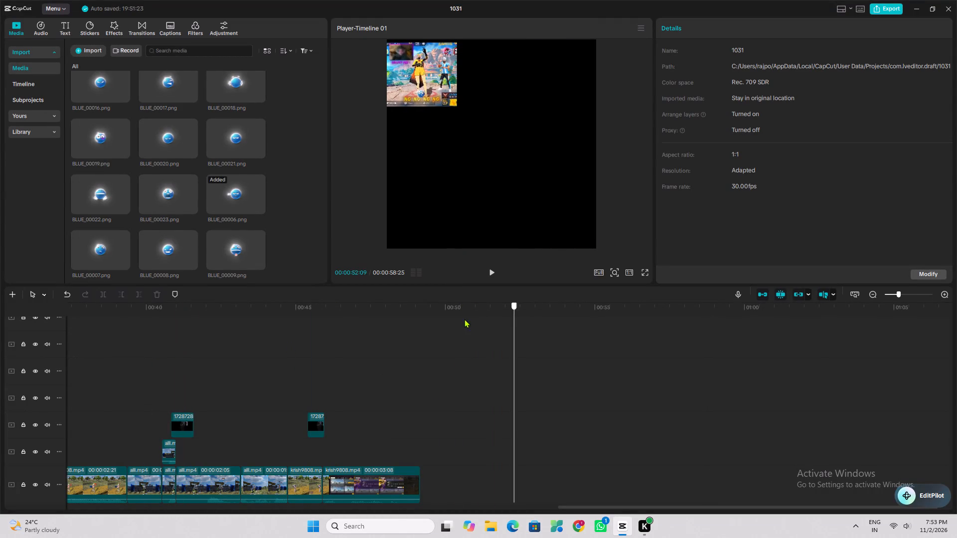
left_click_drag(464, 319, 154, 388)
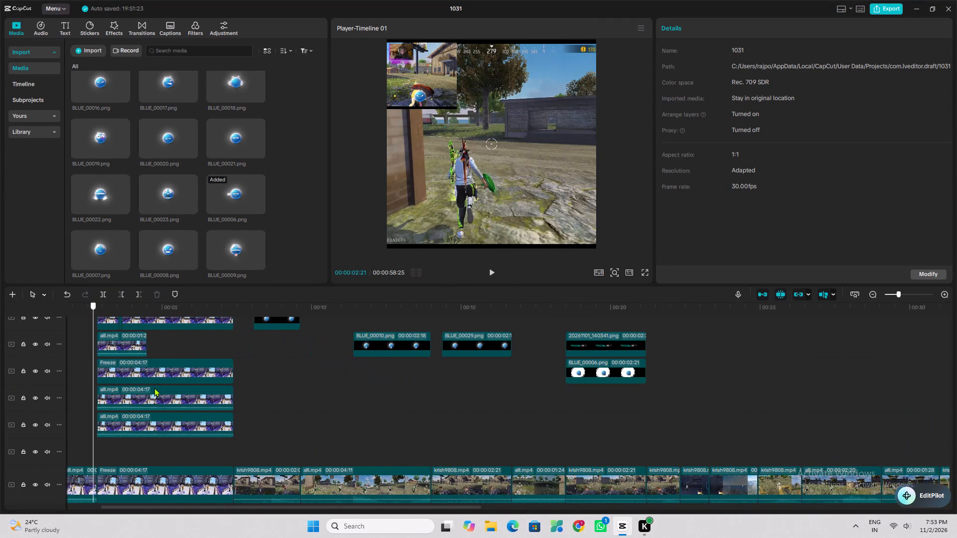
left_click_drag(154, 388, 386, 439)
left_click(486, 272)
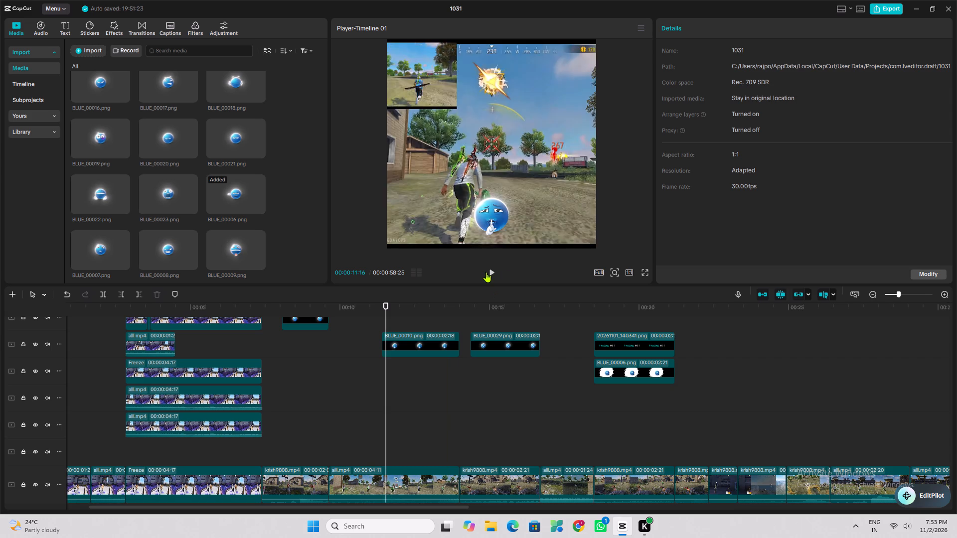
left_click(494, 272)
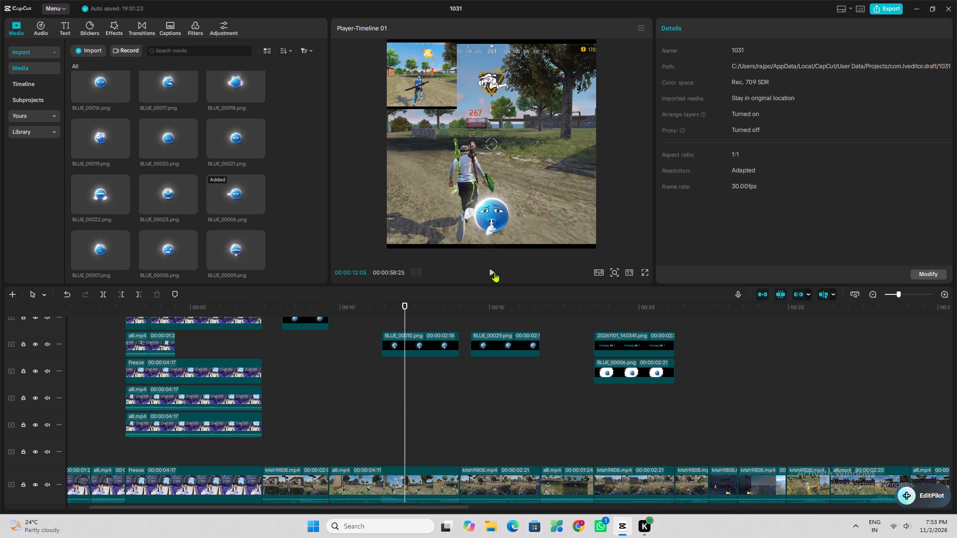
left_click(494, 272)
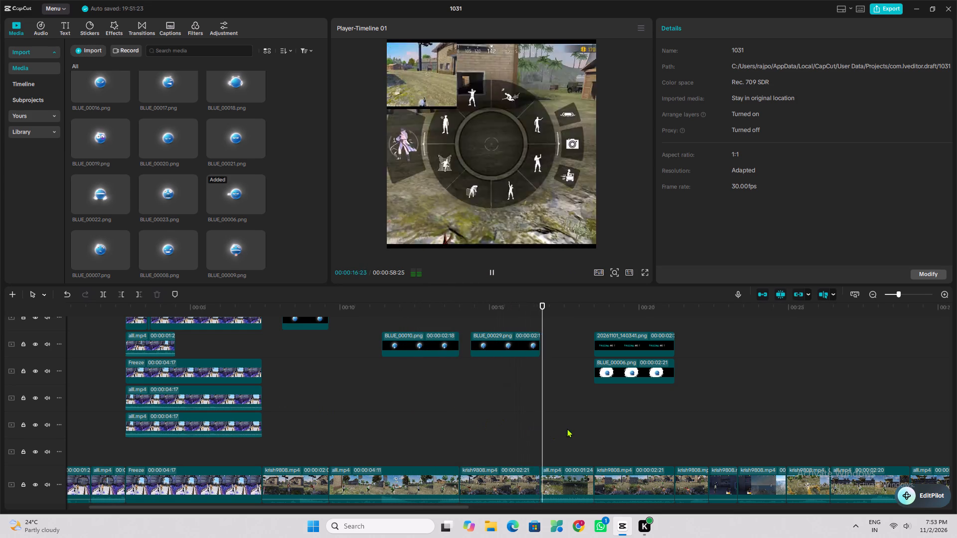
scroll(570, 423, "down", 1)
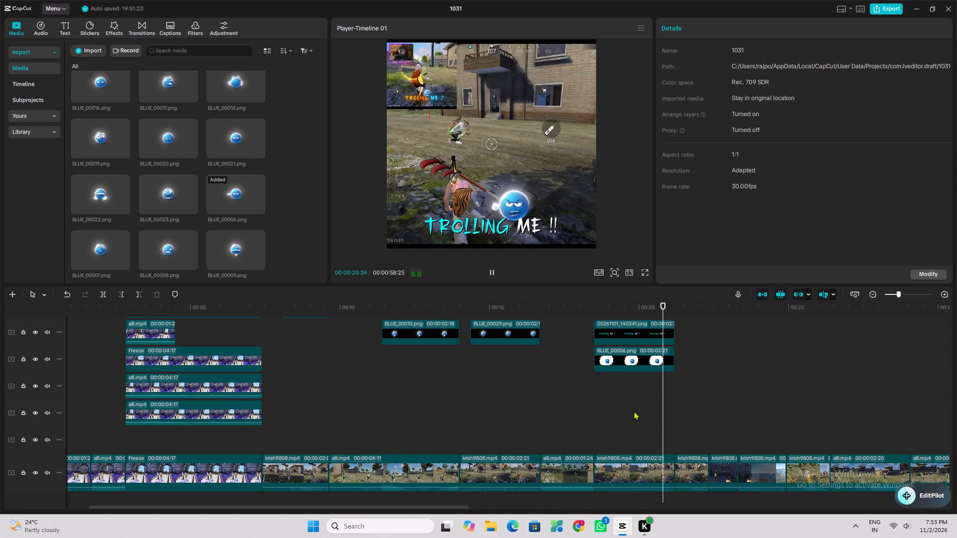
scroll(635, 411, "down", 2)
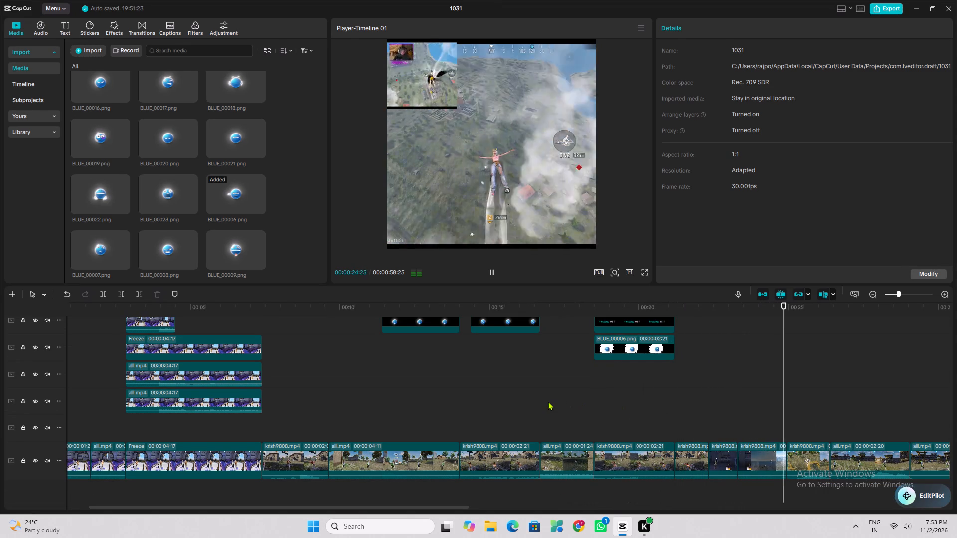
key("space")
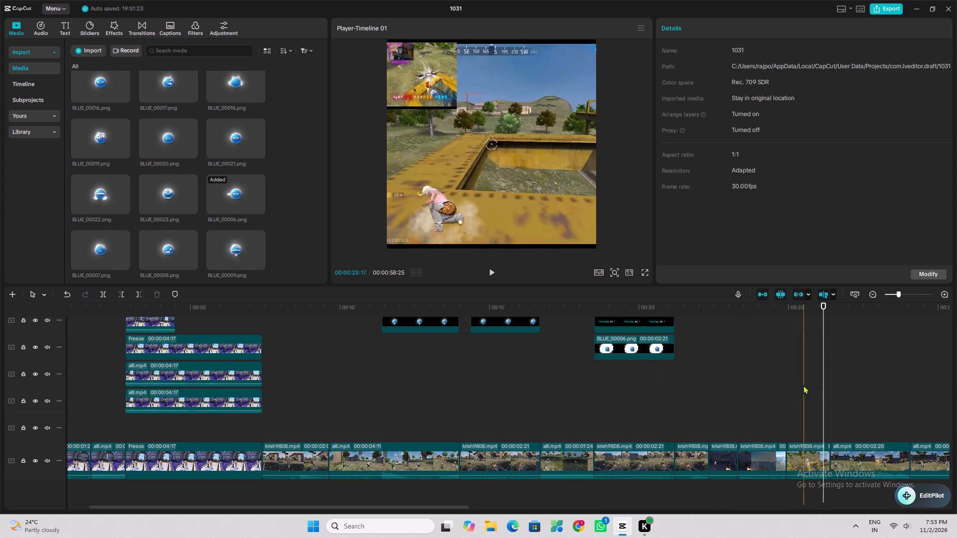
left_click(790, 389)
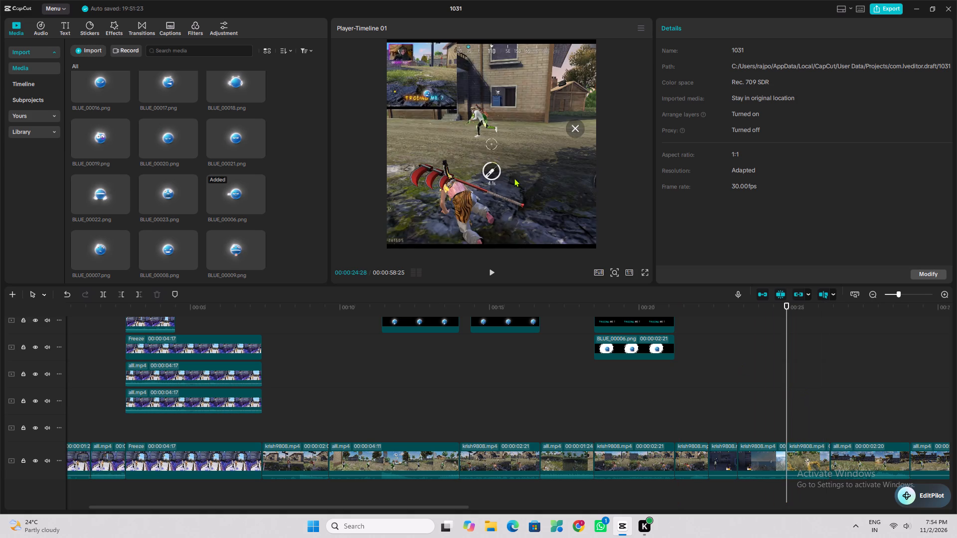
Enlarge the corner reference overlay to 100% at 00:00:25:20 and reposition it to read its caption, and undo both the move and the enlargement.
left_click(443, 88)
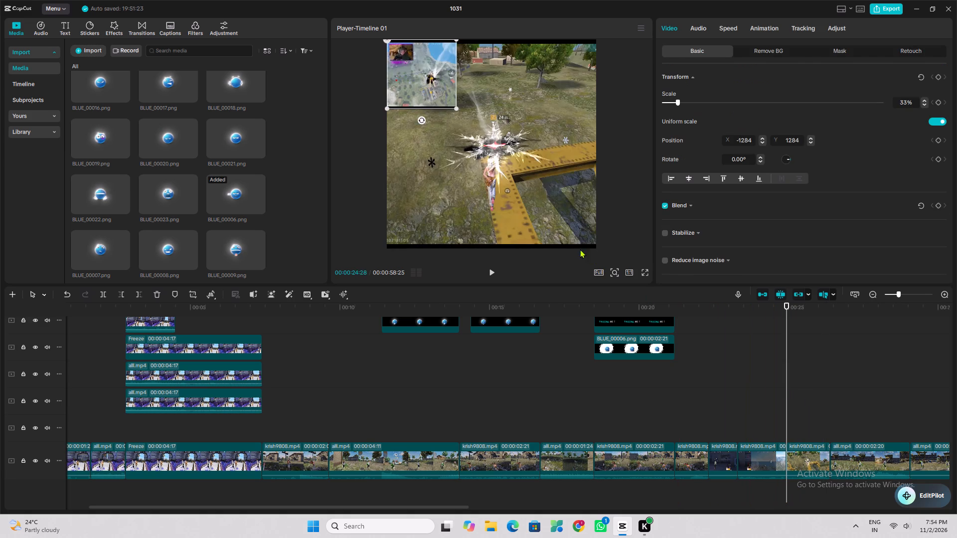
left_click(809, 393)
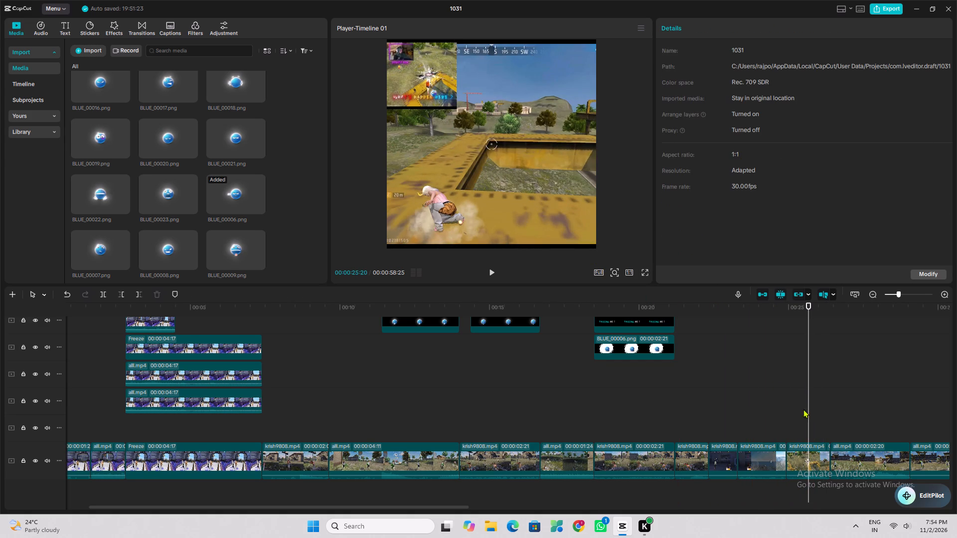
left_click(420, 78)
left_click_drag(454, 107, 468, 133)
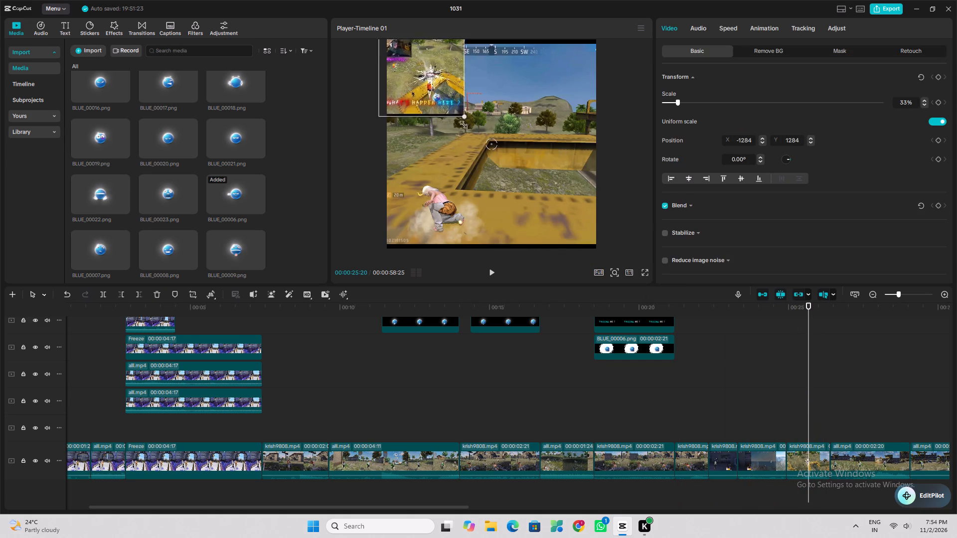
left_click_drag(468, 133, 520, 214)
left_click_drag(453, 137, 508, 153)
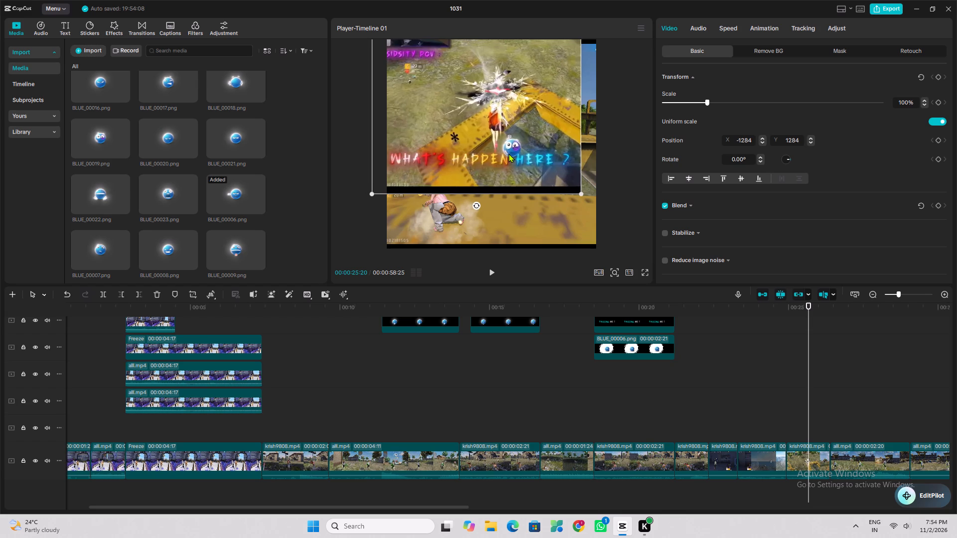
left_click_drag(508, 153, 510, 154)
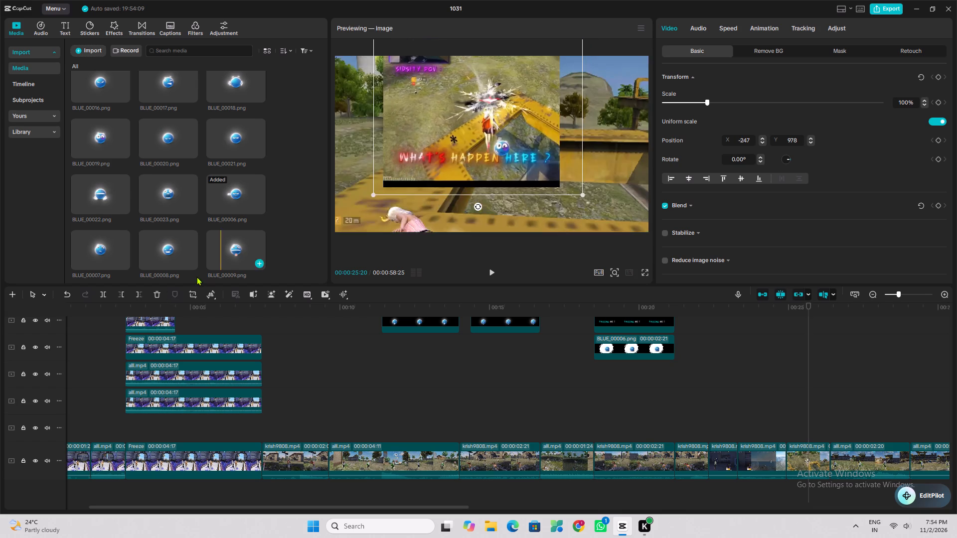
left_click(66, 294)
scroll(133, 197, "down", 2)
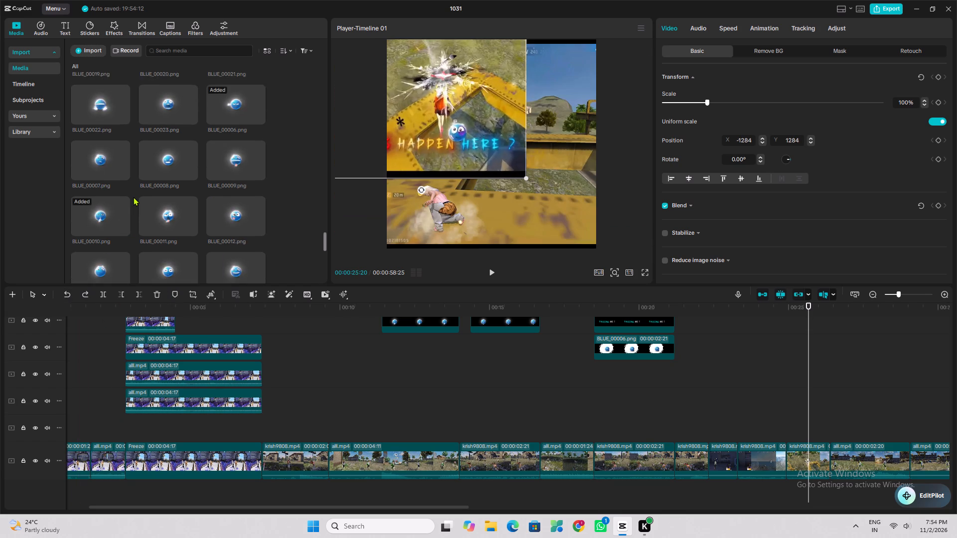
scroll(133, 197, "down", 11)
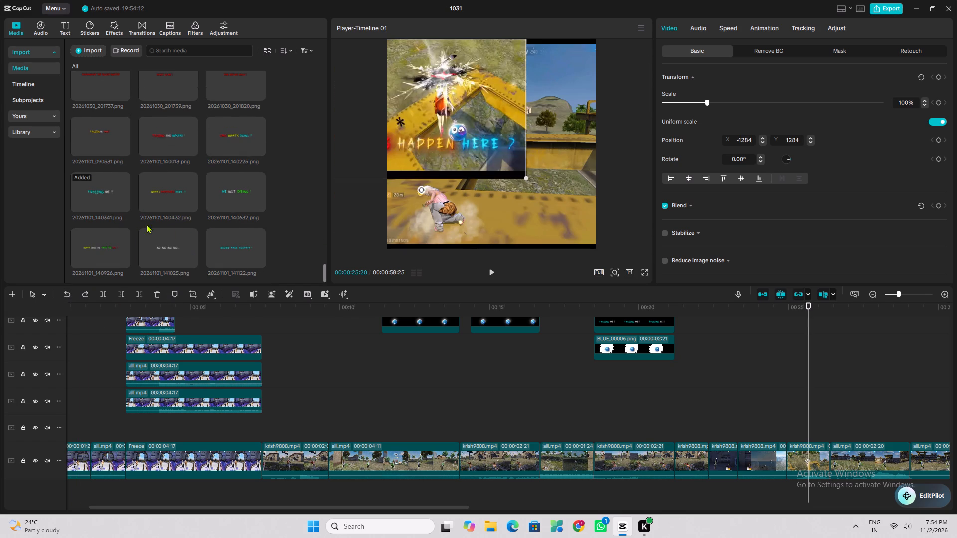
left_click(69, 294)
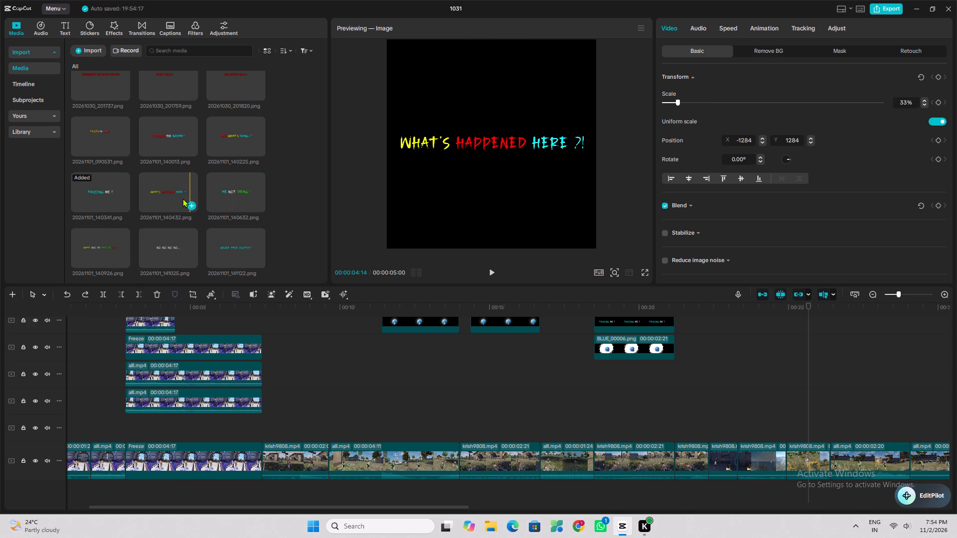
Add the 20261101_140432.png "WHAT'S HAPPENED HERE ?!" text image to the track directly above the main clips, starting at about 00:00:25.
left_click_drag(165, 194, 763, 394)
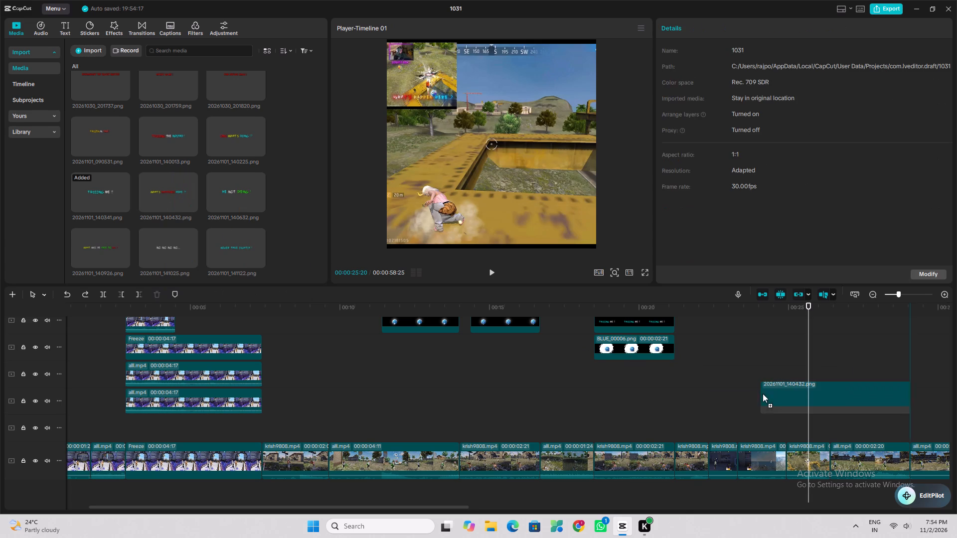
Place the "WHAT'S HAPPENED HERE ?!" image directly above the main clips, aligned with the gameplay clip beginning just before 00:00:25, and preview it.
left_click_drag(763, 394, 788, 418)
left_click(775, 412)
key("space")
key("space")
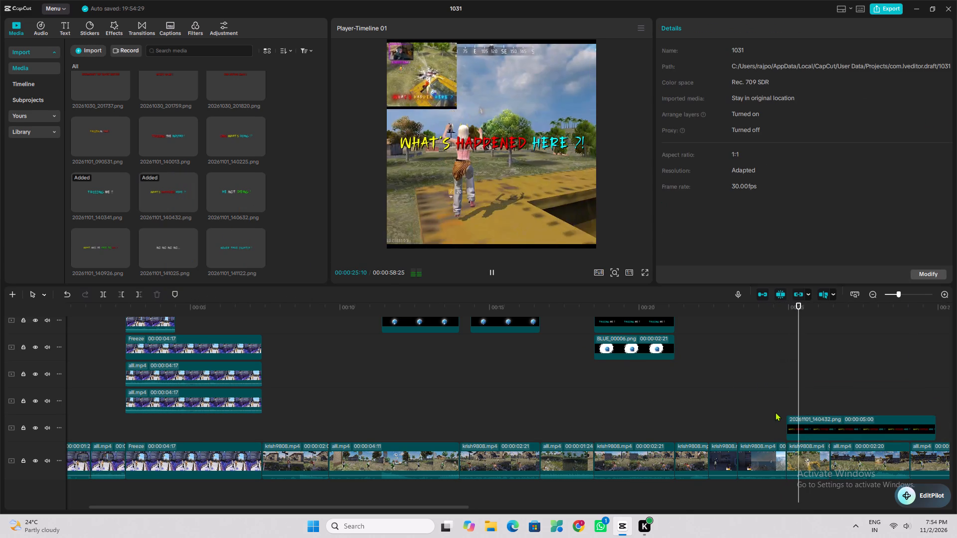
Trim the beginning of the "WHAT'S HAPPENED HERE ?!" overlay so it lasts 00:00:04:21, and play across its start to check the timing.
left_click(797, 417)
left_click_drag(785, 422, 793, 424)
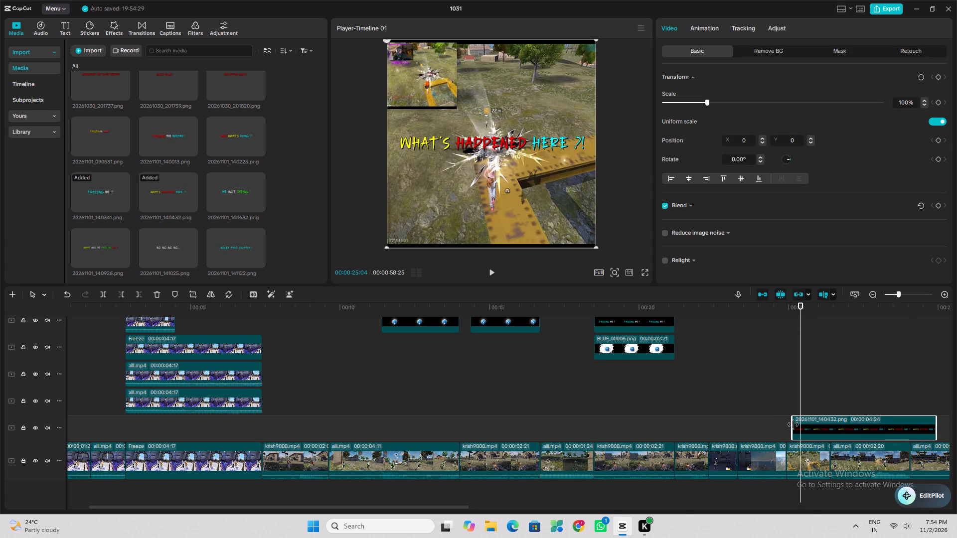
left_click_drag(793, 424, 796, 426)
left_click(794, 422)
left_click(784, 416)
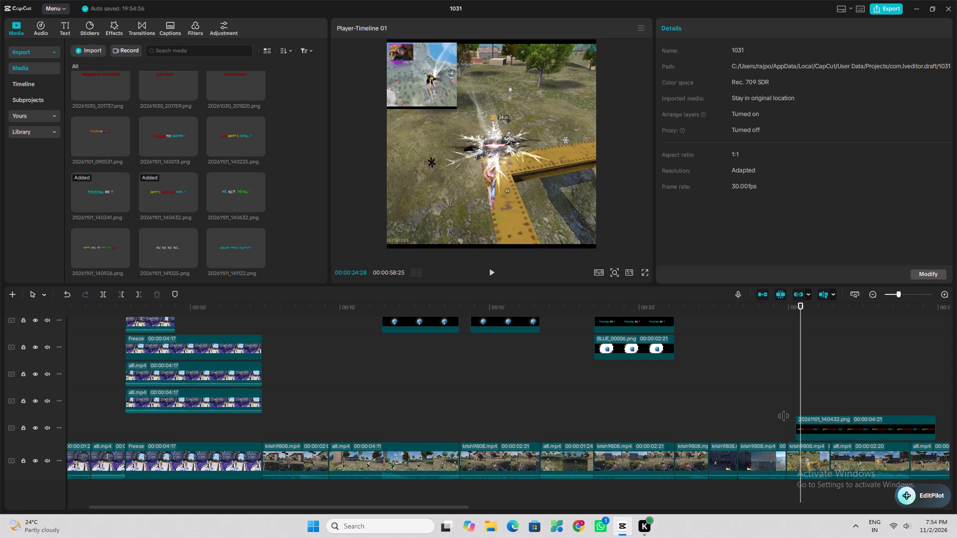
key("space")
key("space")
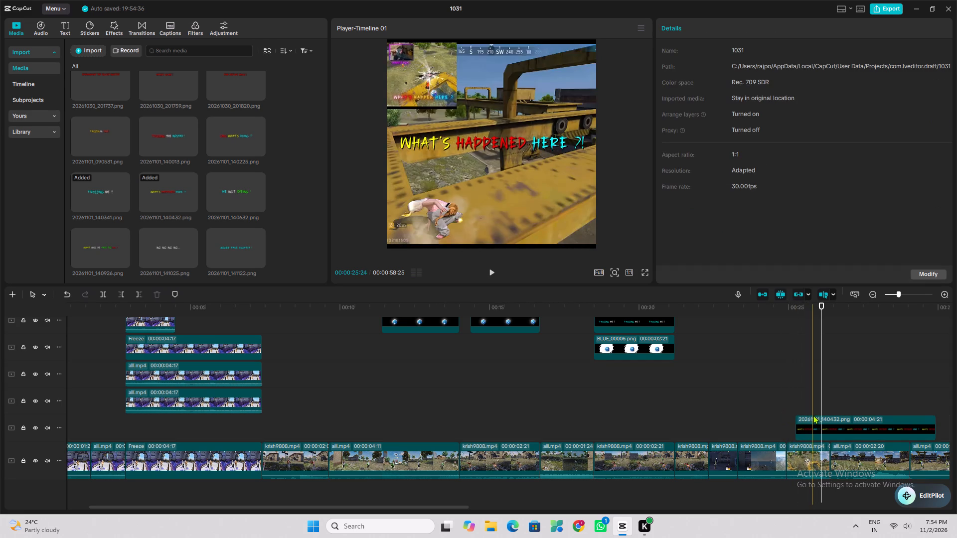
Move the "WHAT'S HAPPENED HERE ?!" text down to the bottom of the frame, horizontally centred at X 0, Y -1481.
left_click(817, 419)
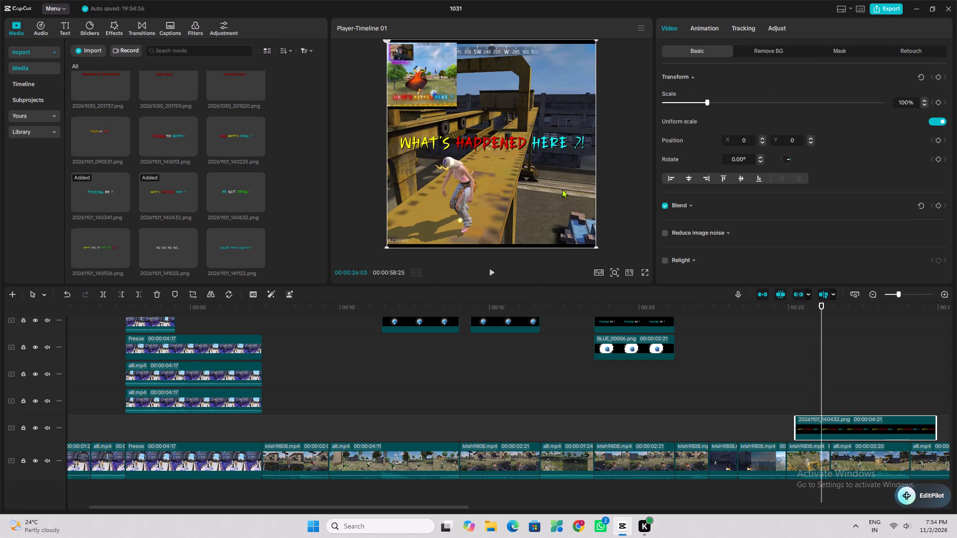
left_click_drag(560, 189, 559, 264)
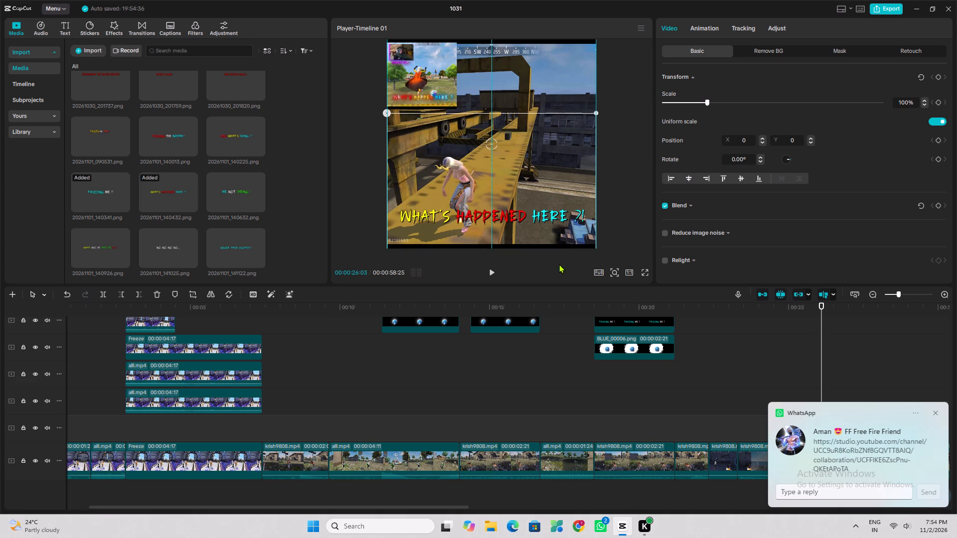
left_click_drag(559, 264, 559, 272)
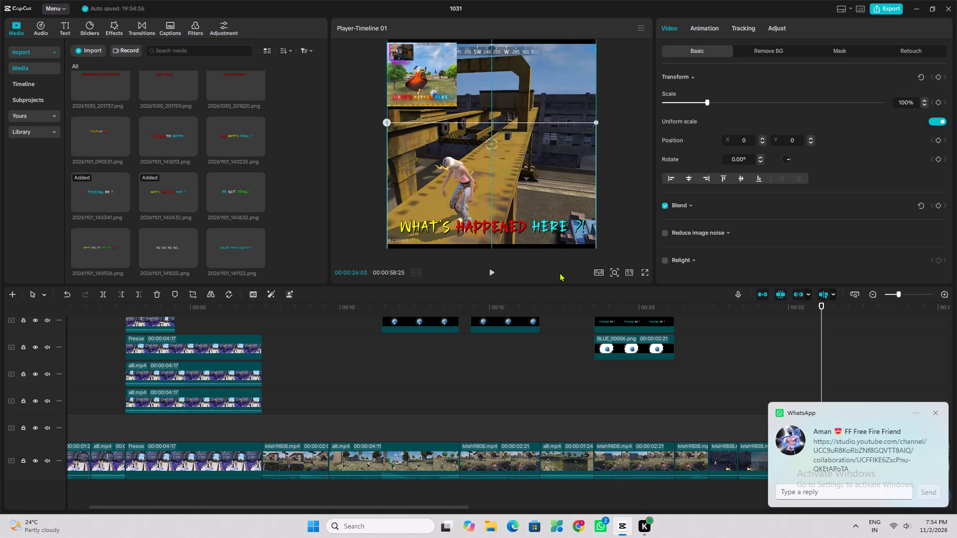
left_click_drag(559, 272, 560, 263)
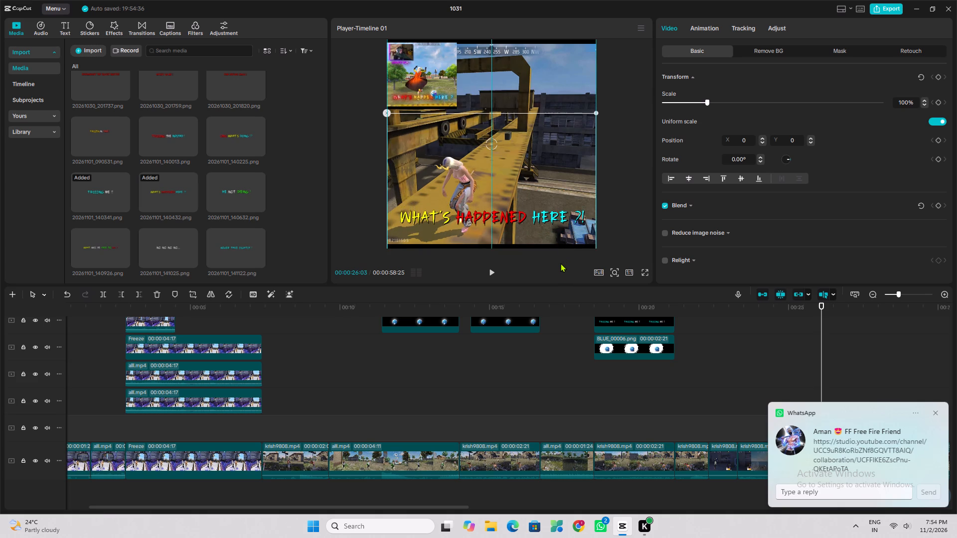
left_click_drag(560, 263, 560, 269)
left_click_drag(557, 207, 556, 214)
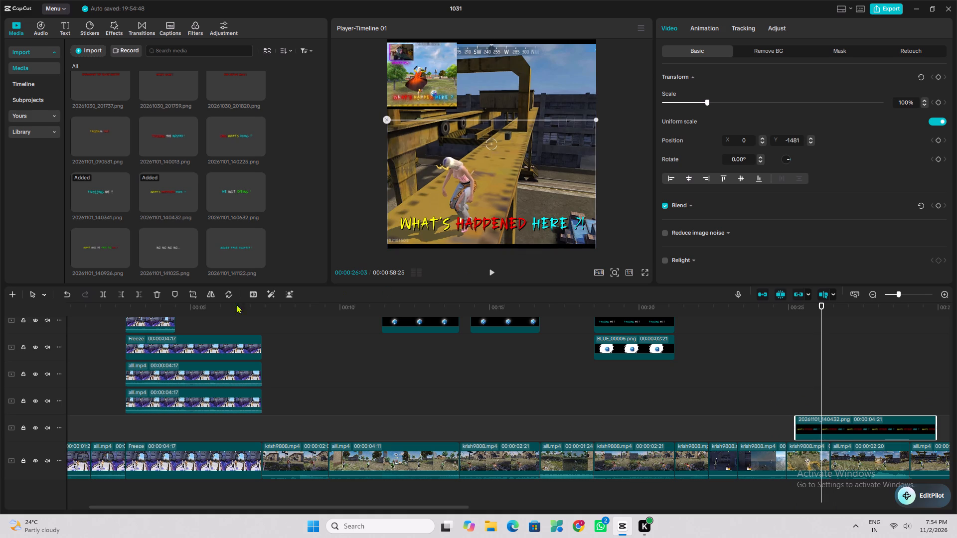
Browse the imported blue emoji images for one to accompany the "WHAT'S HAPPENED HERE ?!" text.
scroll(141, 190, "up", 4)
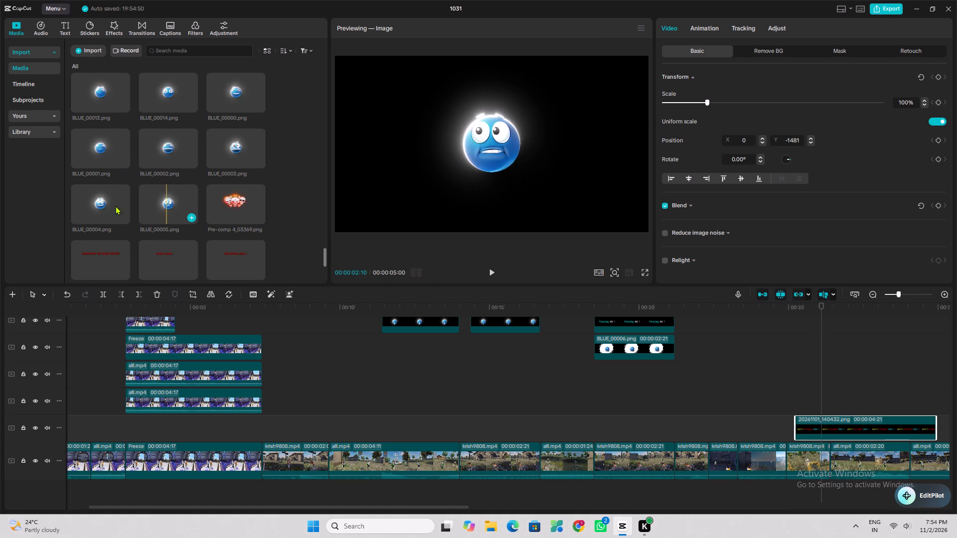
scroll(106, 206, "up", 2)
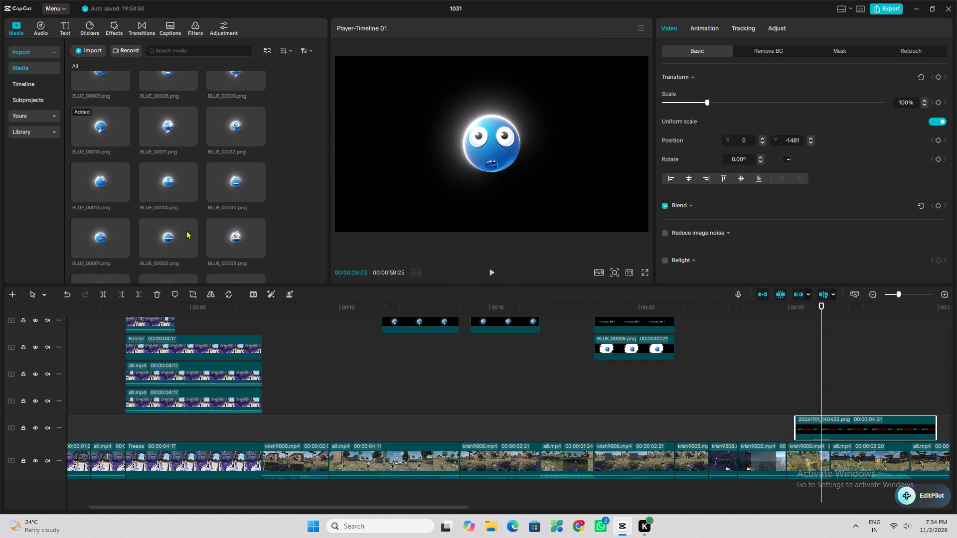
Browse the blue emoji images from BLUE_00014.png back to BLUE_00103.png, previewing expressions that suit the "WHAT'S HAPPENED HERE ?!" moment.
scroll(134, 184, "up", 2)
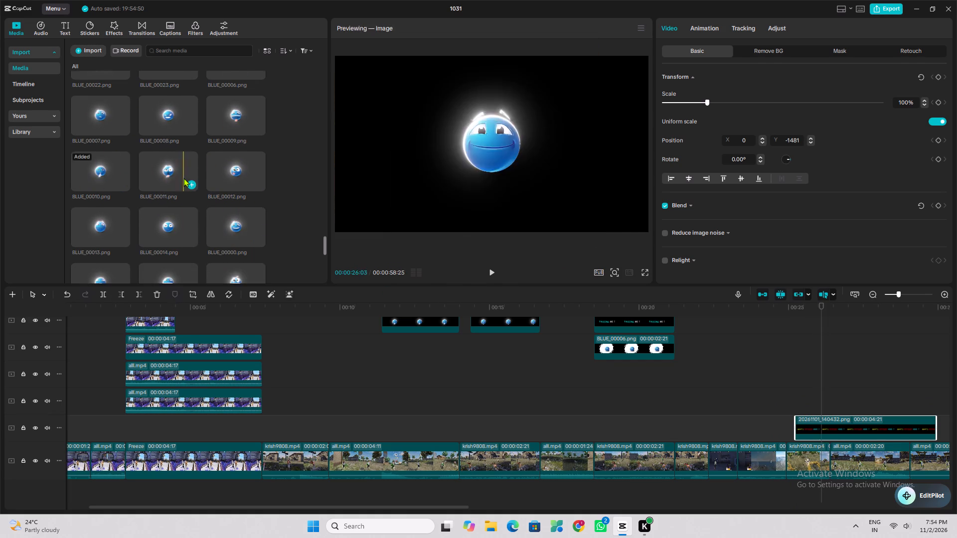
scroll(161, 168, "up", 1)
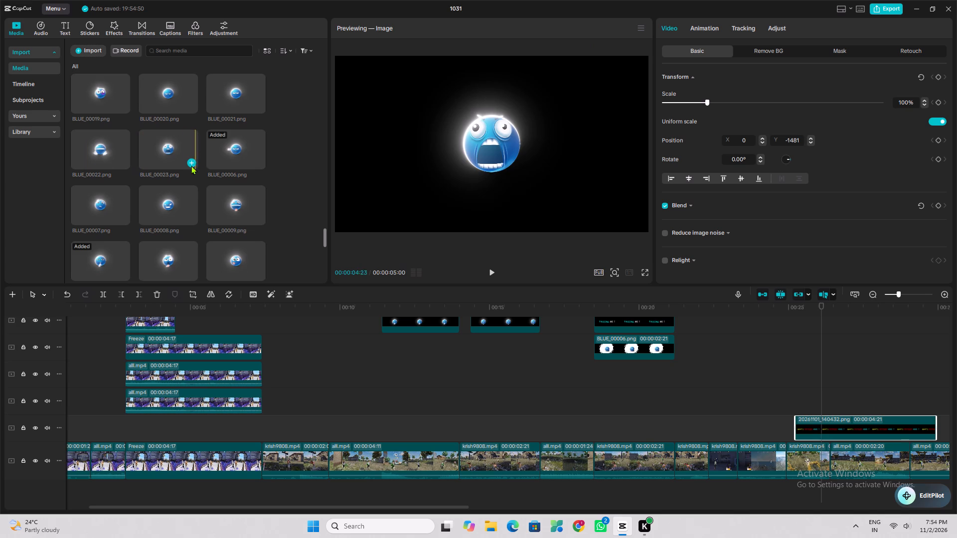
scroll(179, 169, "up", 2)
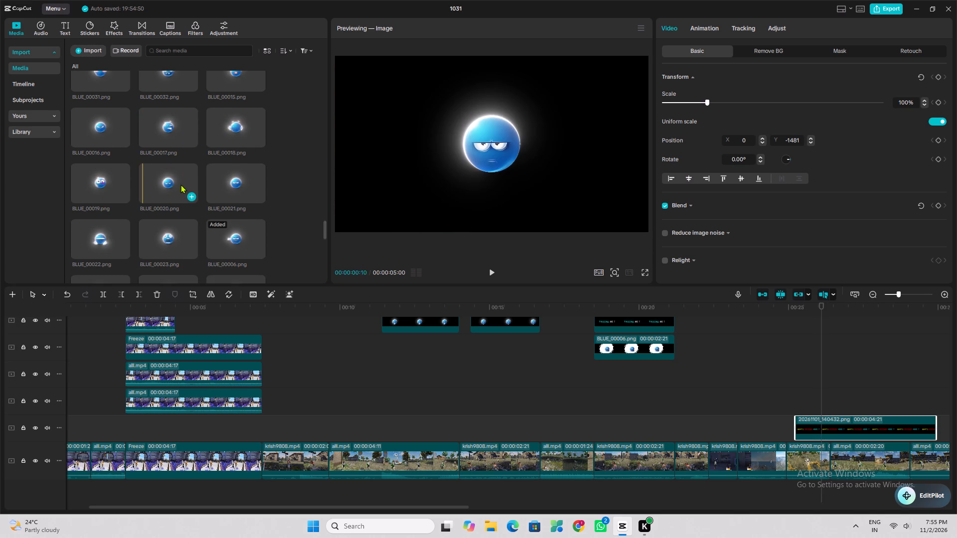
scroll(180, 184, "up", 2)
scroll(122, 182, "up", 1)
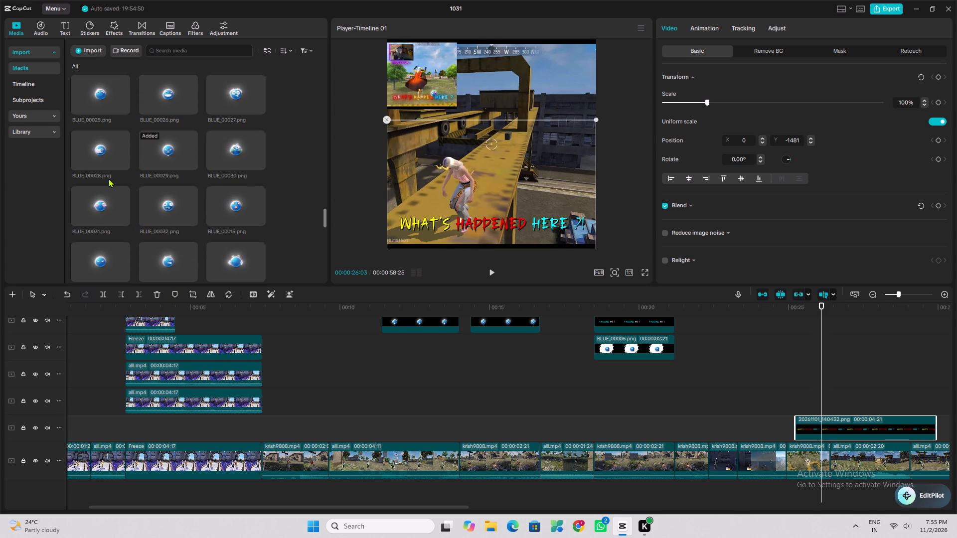
scroll(201, 173, "up", 1)
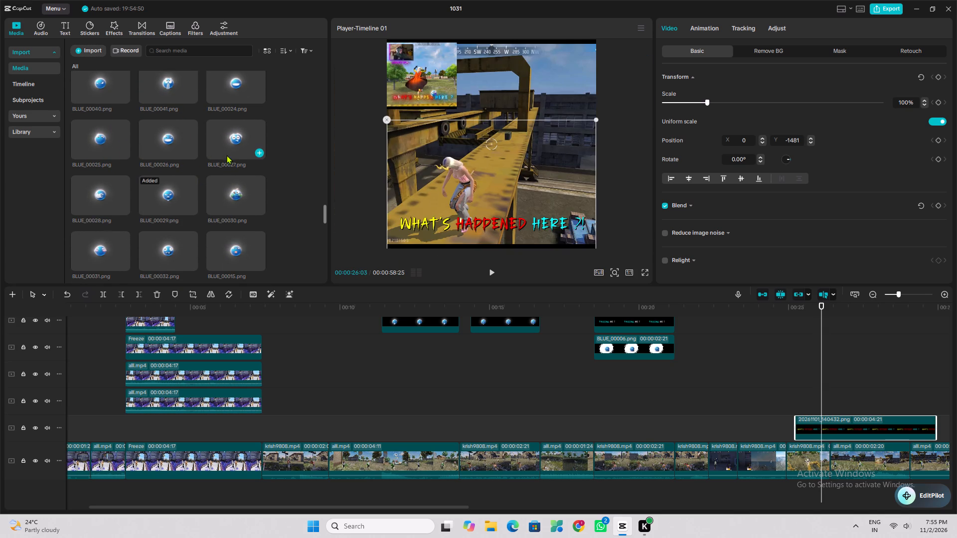
scroll(158, 145, "up", 1)
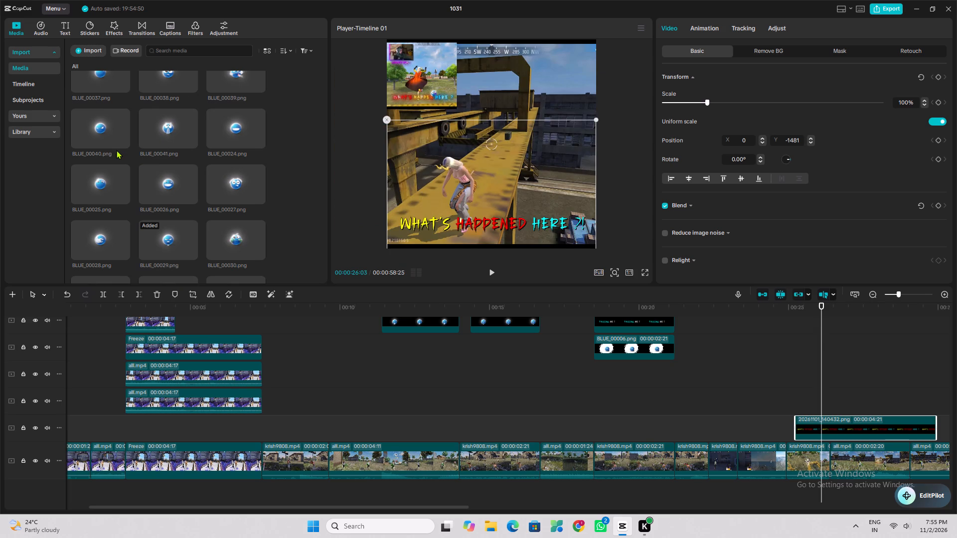
scroll(126, 157, "up", 3)
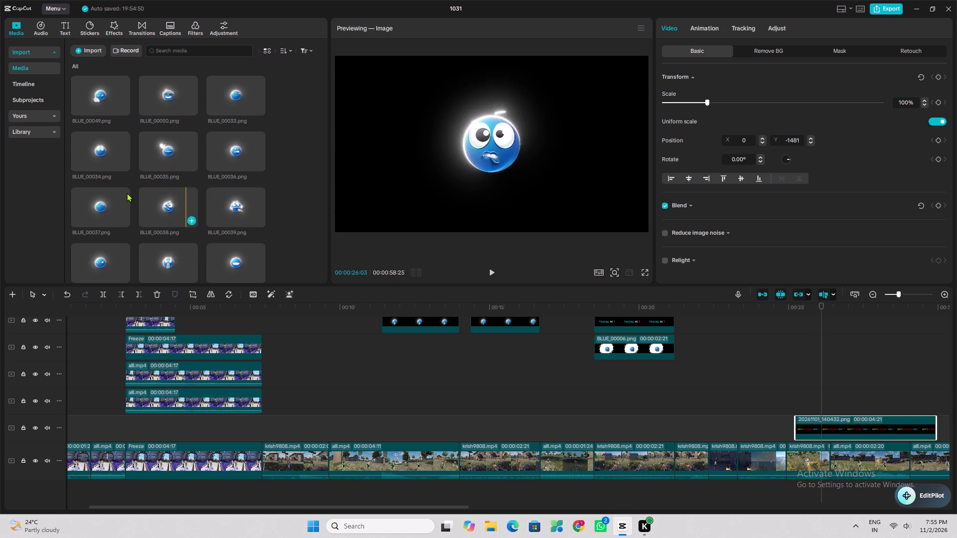
scroll(127, 193, "up", 3)
scroll(177, 193, "up", 1)
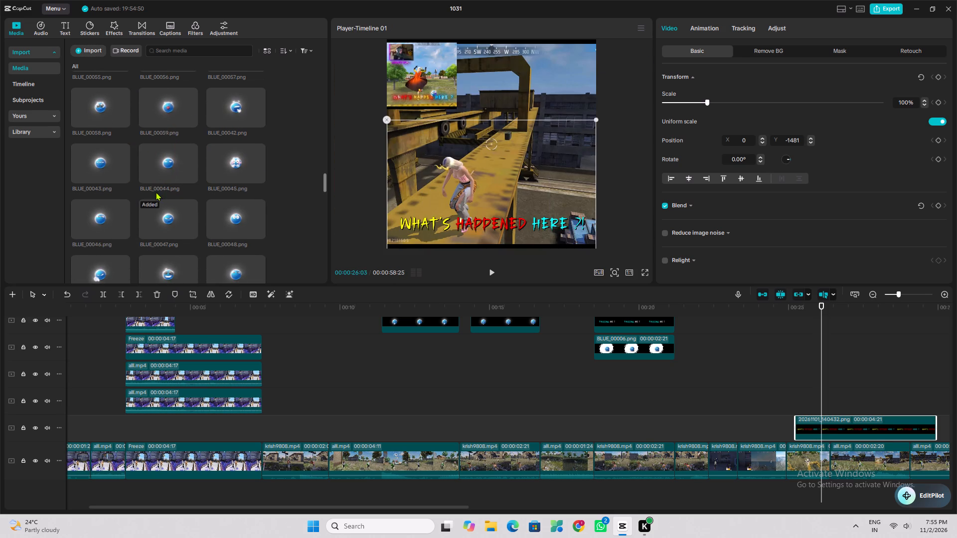
scroll(166, 191, "up", 3)
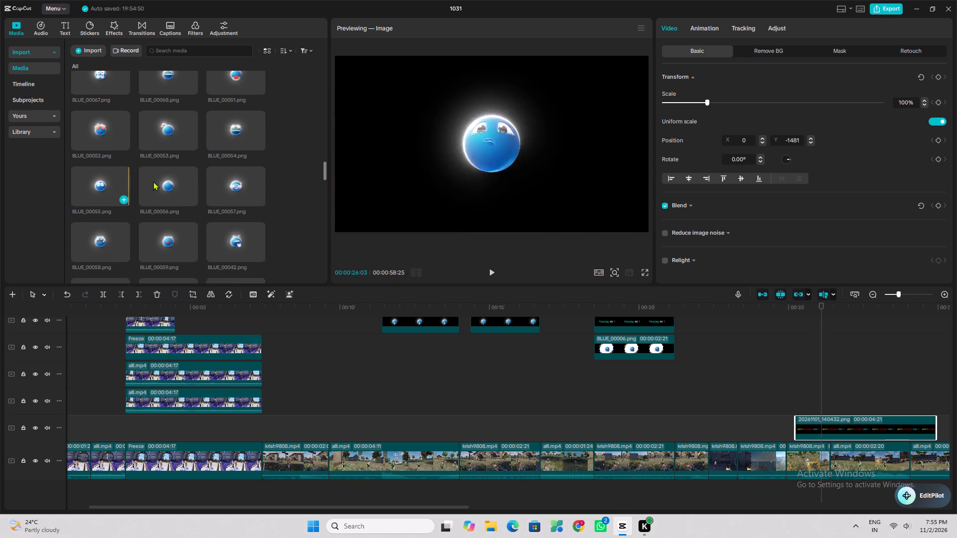
scroll(184, 181, "up", 4)
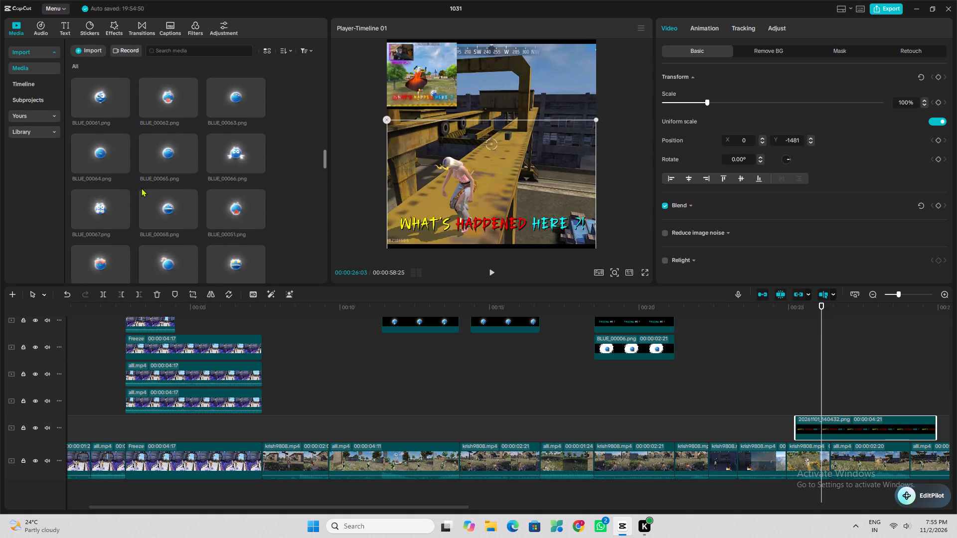
scroll(161, 188, "up", 3)
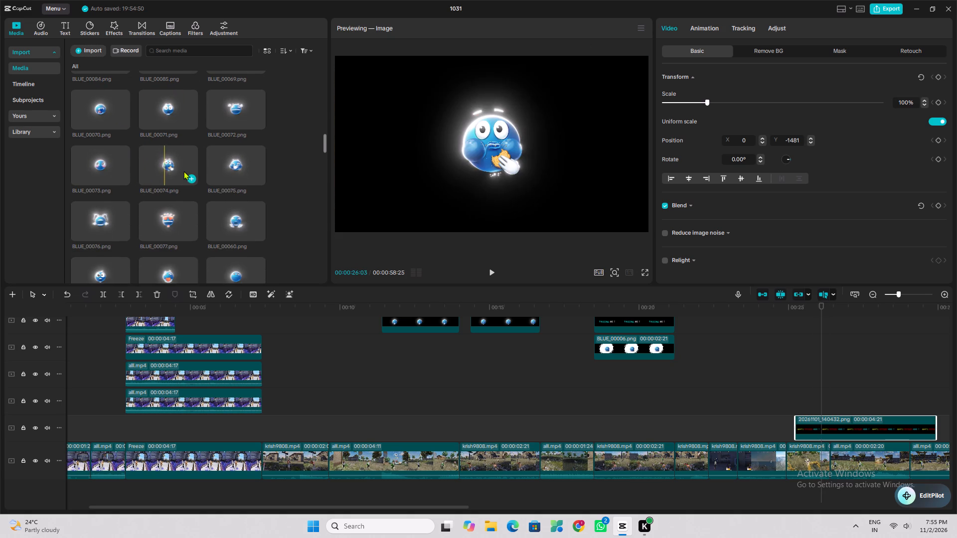
scroll(154, 168, "up", 1)
scroll(211, 166, "up", 1)
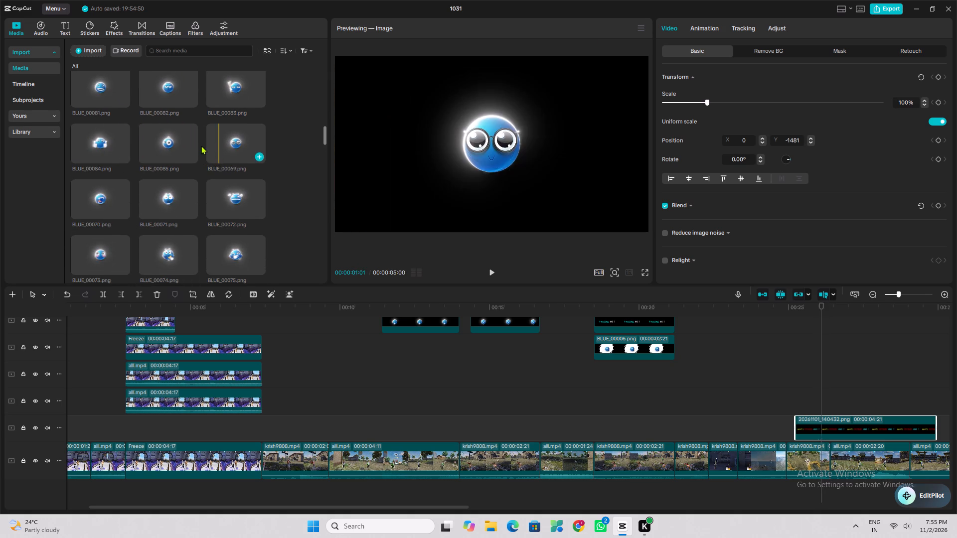
scroll(159, 144, "up", 2)
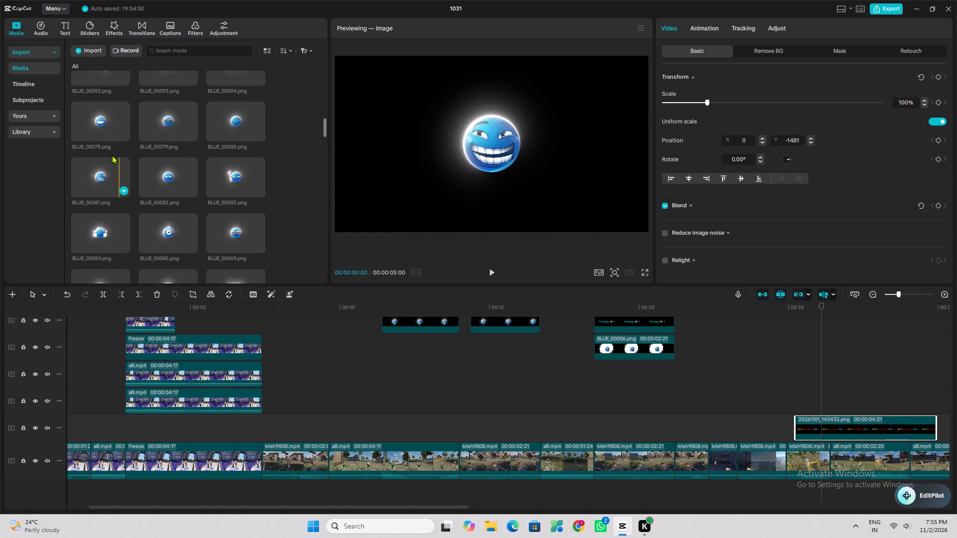
scroll(189, 142, "up", 1)
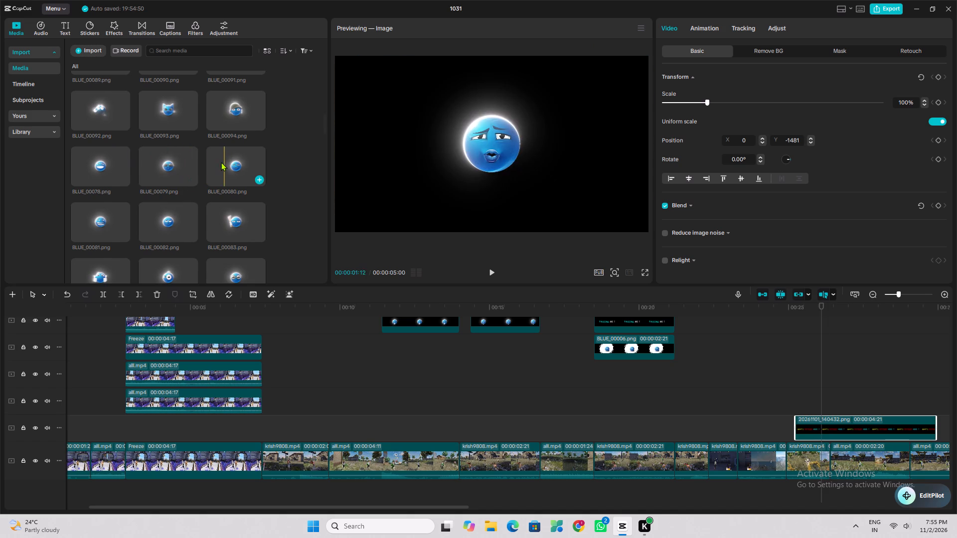
scroll(221, 162, "up", 1)
scroll(141, 150, "up", 1)
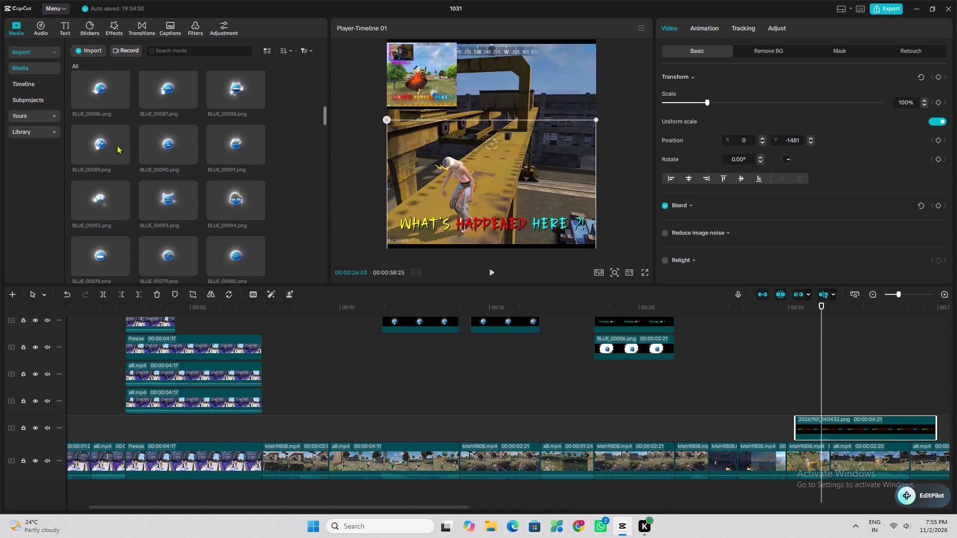
scroll(232, 144, "up", 1)
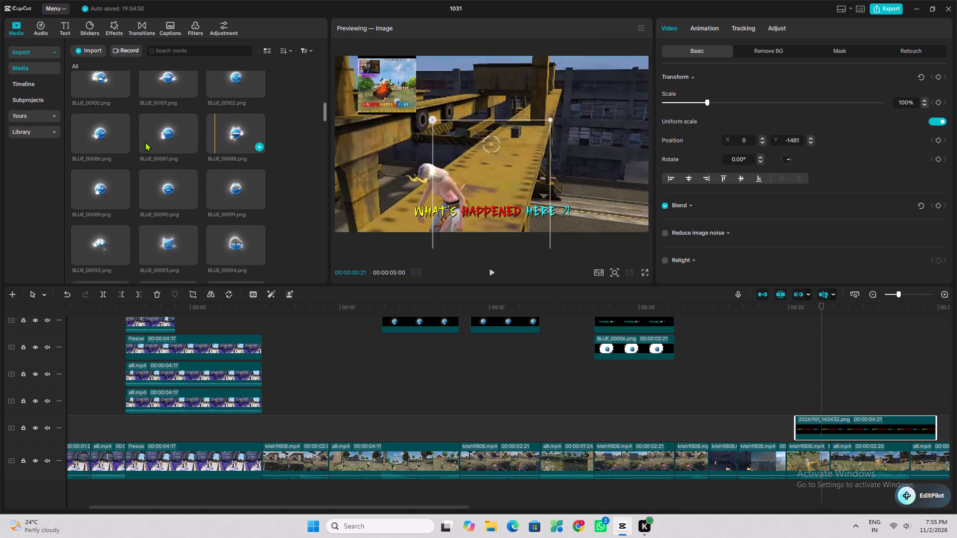
scroll(127, 142, "up", 2)
scroll(215, 135, "up", 1)
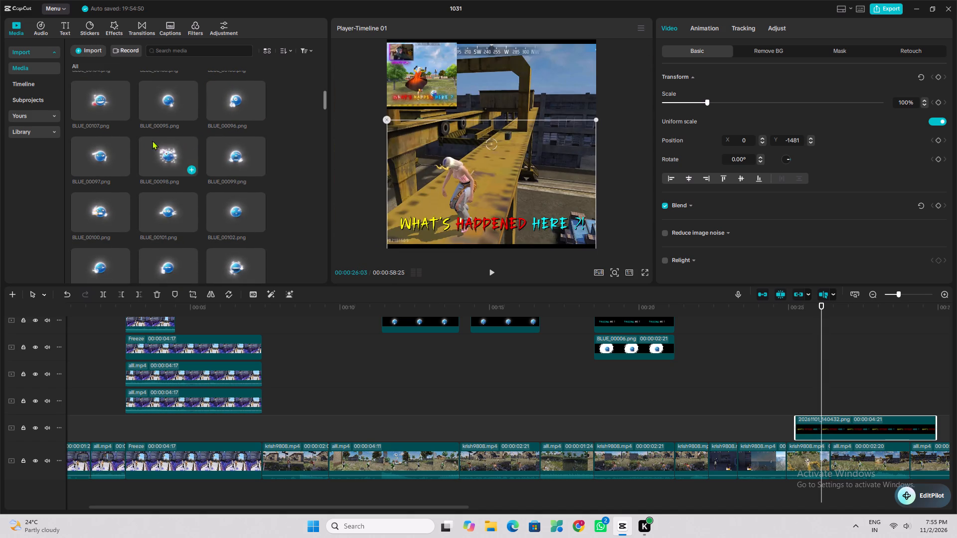
scroll(123, 142, "up", 1)
scroll(226, 142, "up", 1)
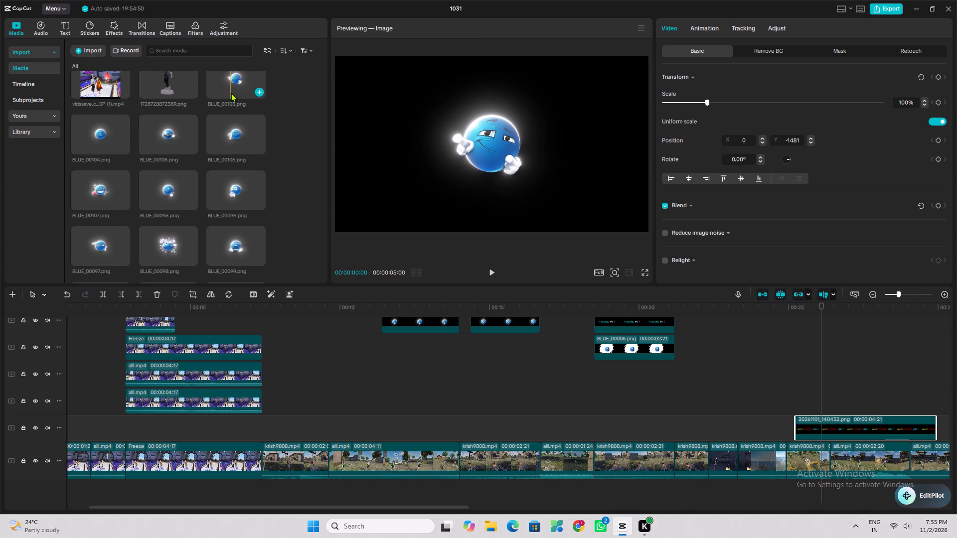
Return to the lower-numbered blue emojis and compare the expressions between BLUE_00001.png and BLUE_00032.png.
scroll(232, 97, "down", 3)
left_click_drag(318, 118, 316, 126)
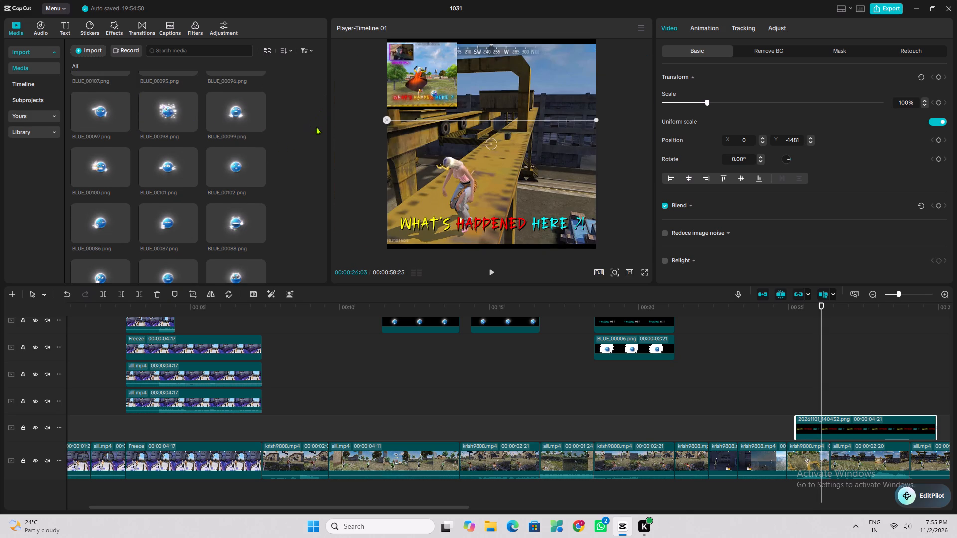
left_click_drag(316, 126, 315, 139)
left_click_drag(327, 102, 325, 116)
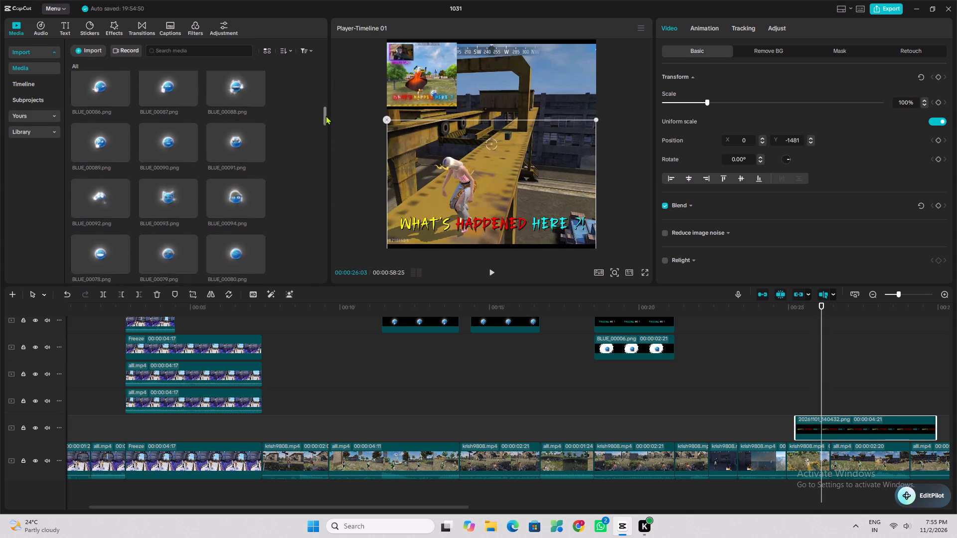
left_click_drag(325, 116, 324, 151)
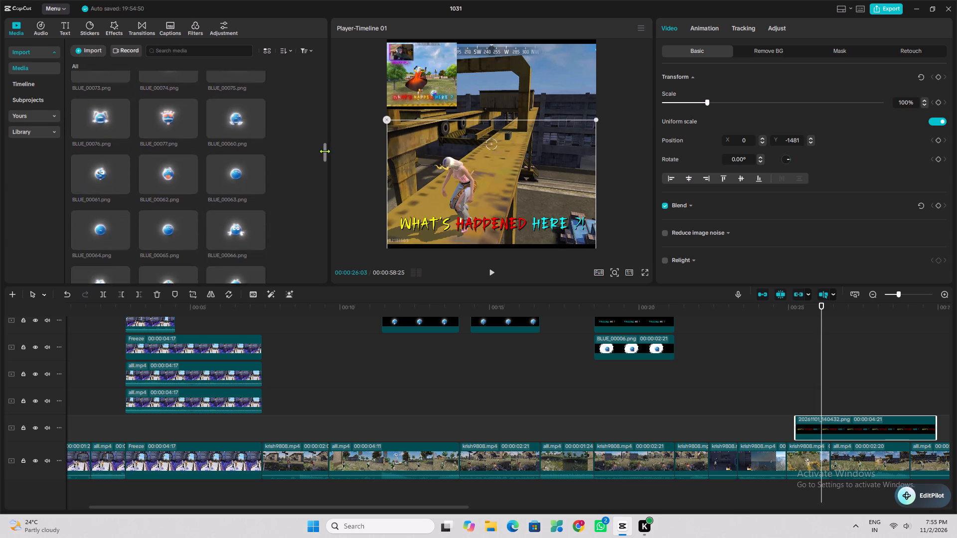
left_click_drag(324, 151, 329, 189)
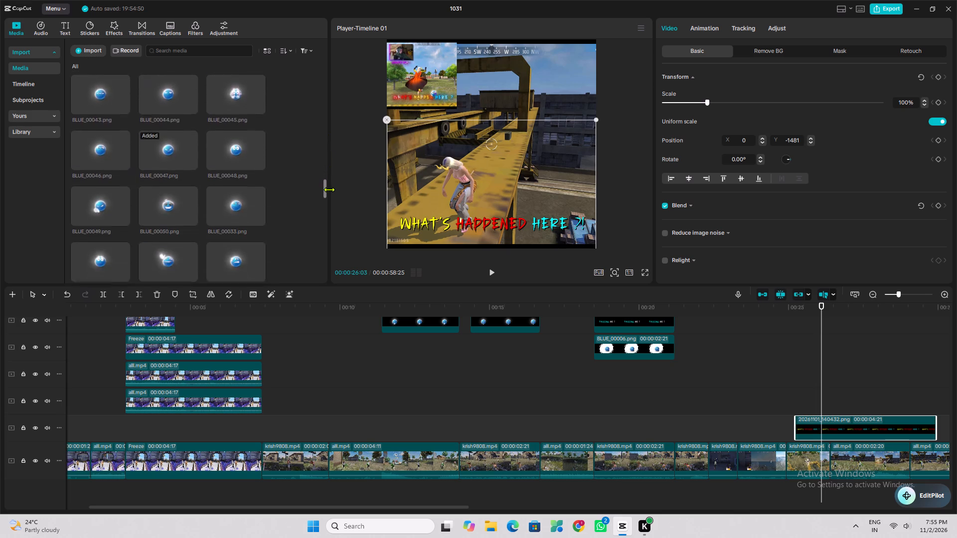
left_click_drag(329, 189, 328, 224)
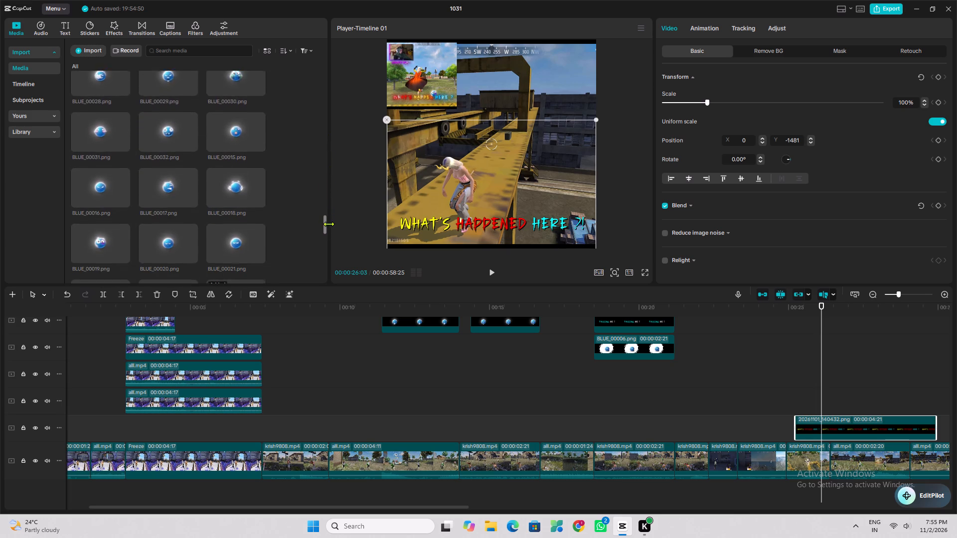
left_click_drag(328, 224, 323, 225)
scroll(144, 172, "down", 4)
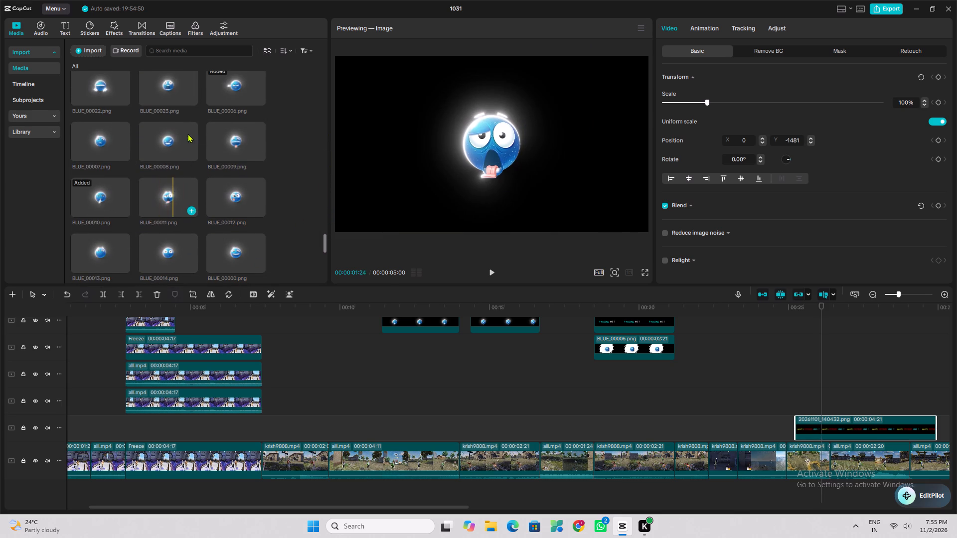
scroll(176, 104, "up", 3)
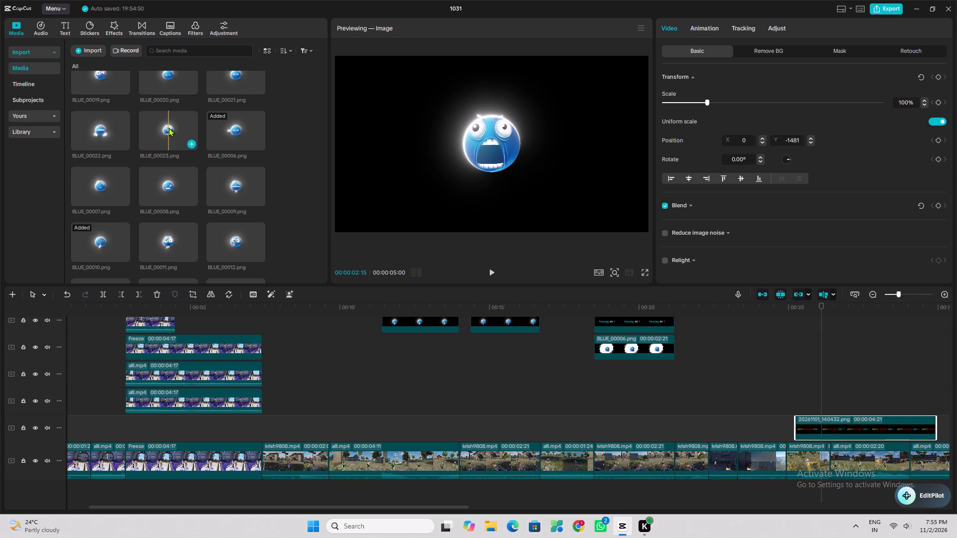
scroll(177, 171, "up", 1)
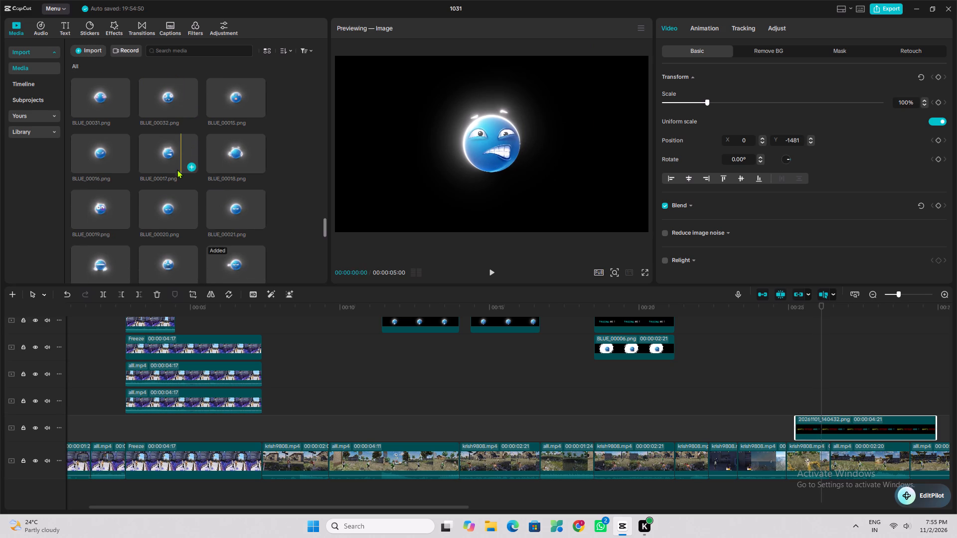
scroll(165, 108, "up", 1)
scroll(114, 124, "up", 1)
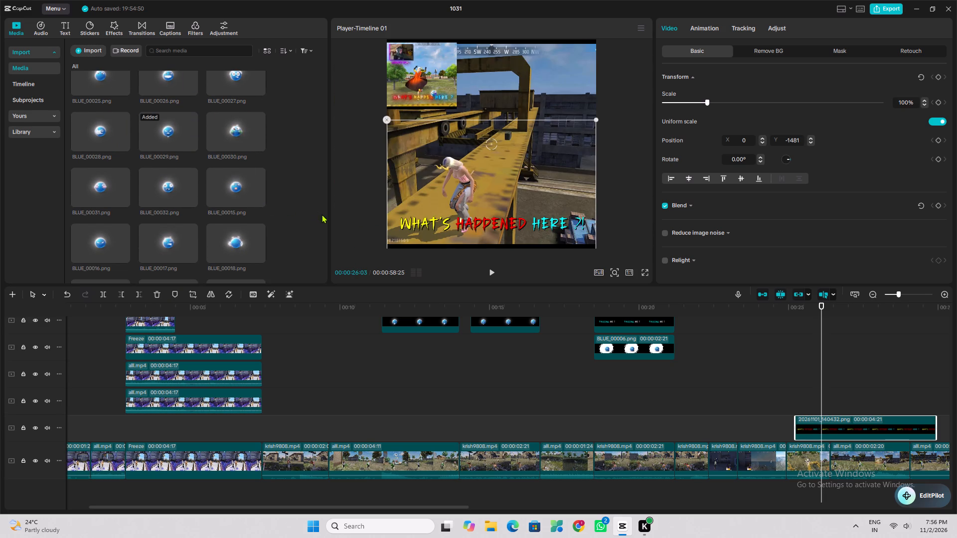
scroll(321, 214, "down", 2)
scroll(234, 215, "down", 4)
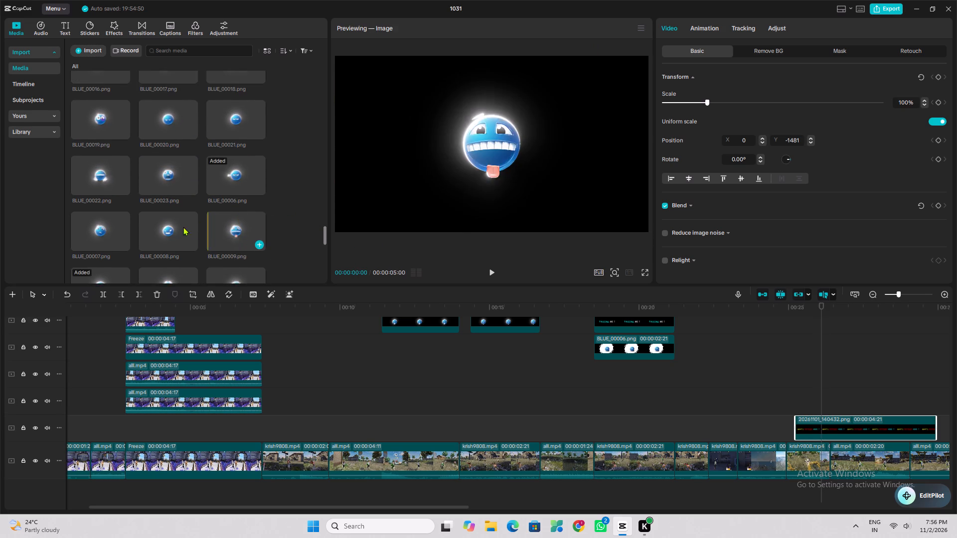
scroll(162, 179, "down", 3)
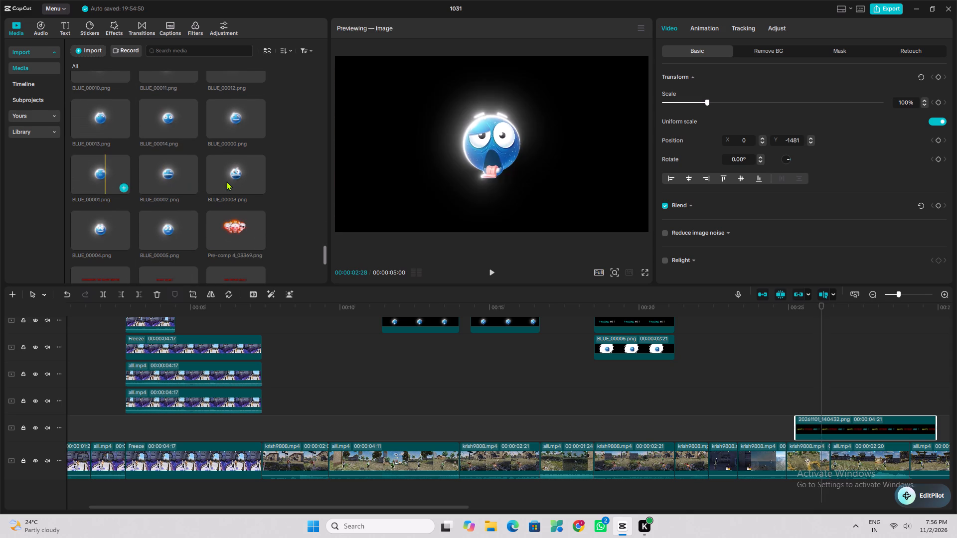
scroll(104, 186, "up", 2)
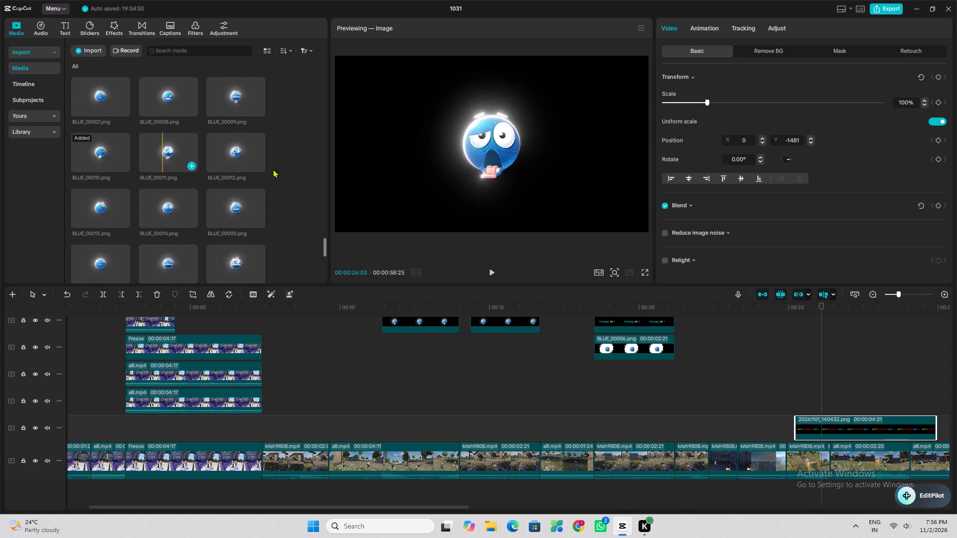
scroll(154, 149, "up", 6)
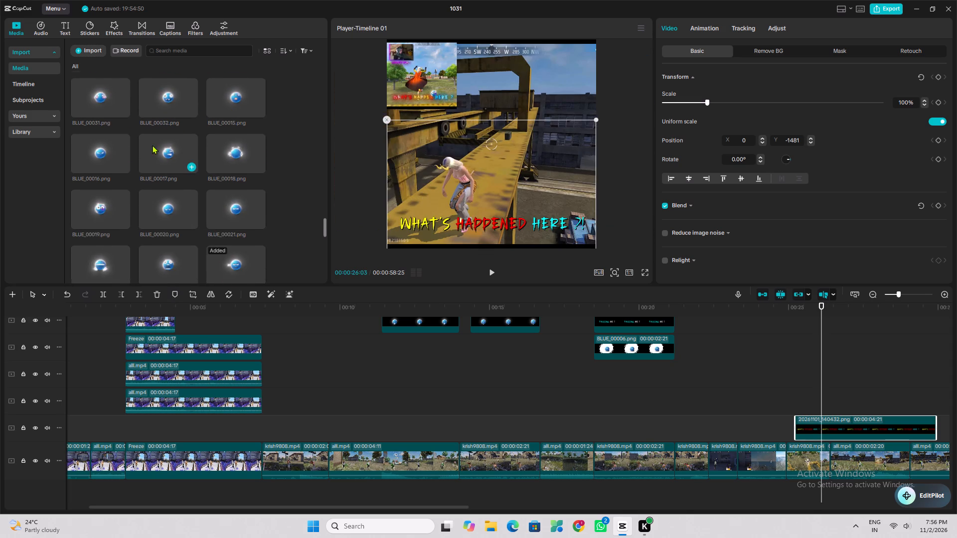
Examine the blue emoji images from BLUE_00015.png through BLUE_00107.png, previewing expressions to find one suiting the "WHAT'S HAPPENED HERE ?!" caption.
scroll(249, 167, "up", 1)
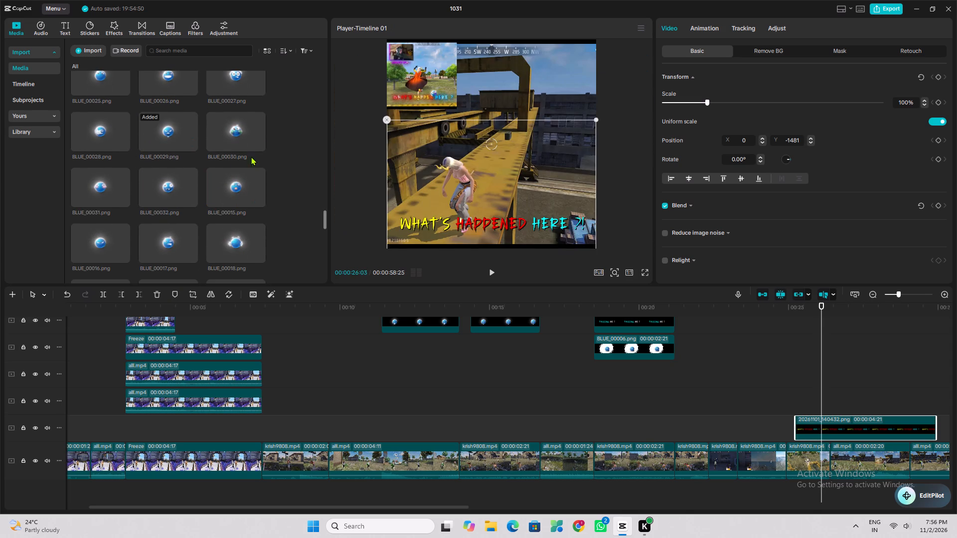
scroll(222, 134, "up", 2)
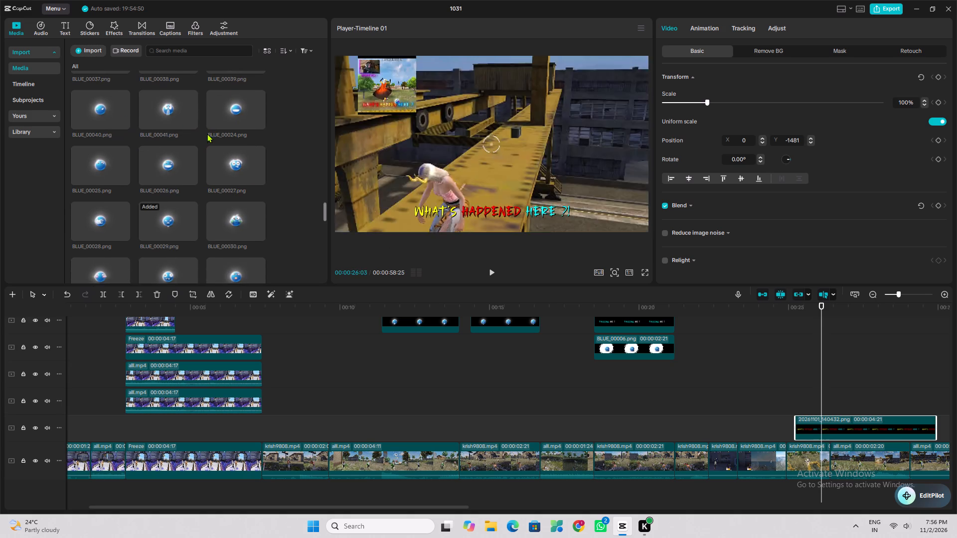
scroll(173, 140, "up", 2)
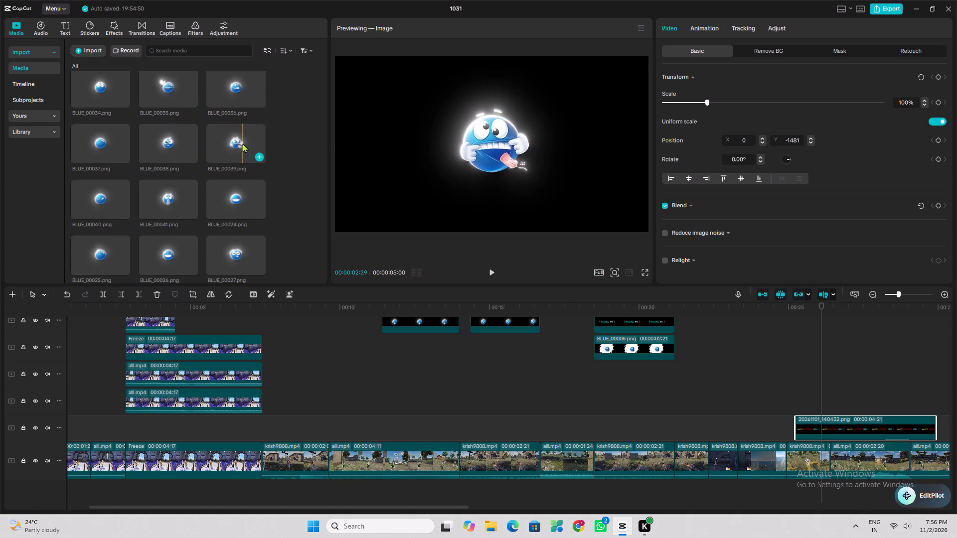
scroll(242, 143, "up", 1)
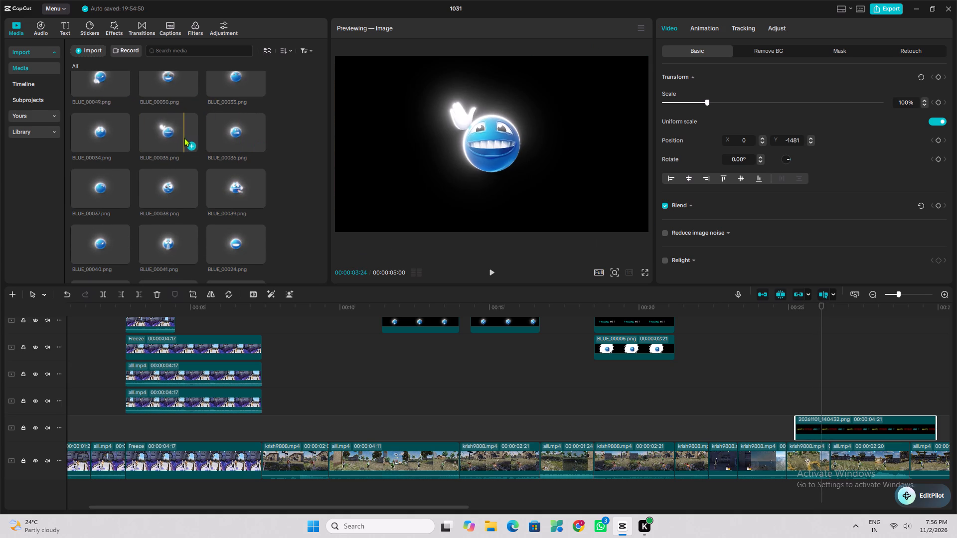
scroll(168, 139, "up", 1)
scroll(215, 127, "up", 1)
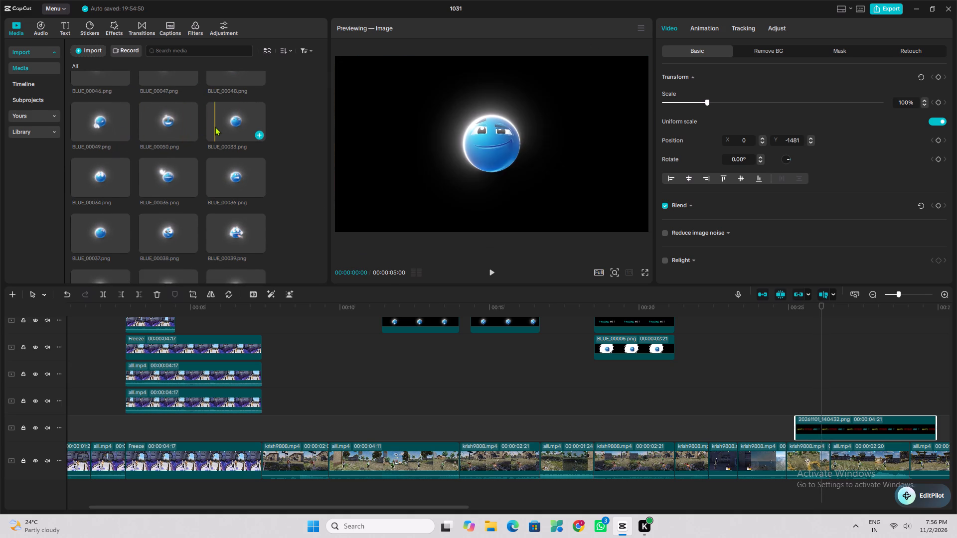
scroll(216, 132, "up", 1)
scroll(117, 152, "up", 1)
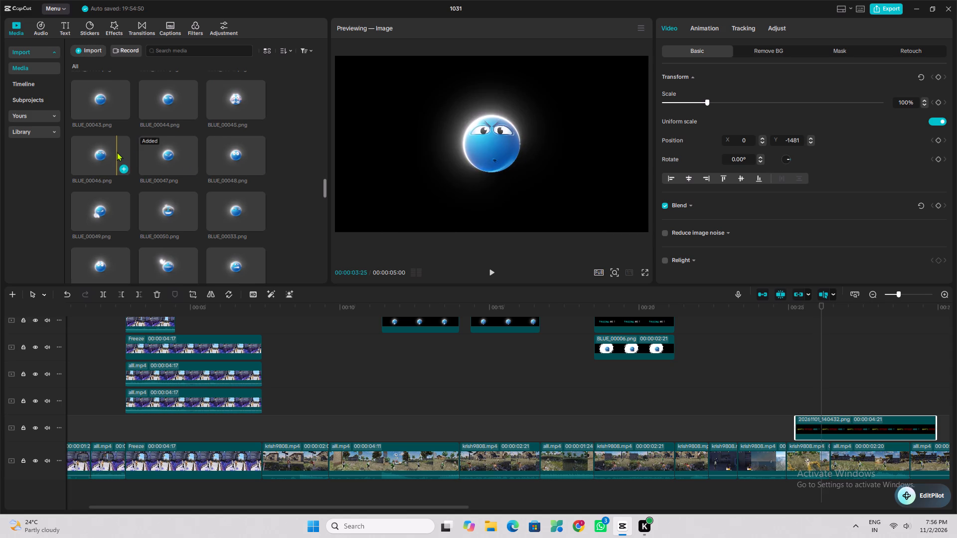
scroll(222, 145, "up", 1)
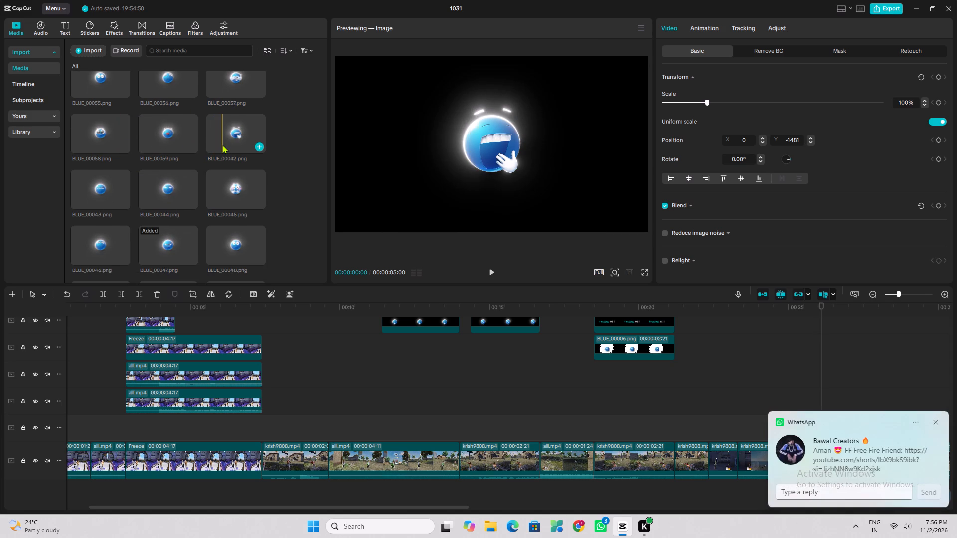
scroll(208, 138, "up", 1)
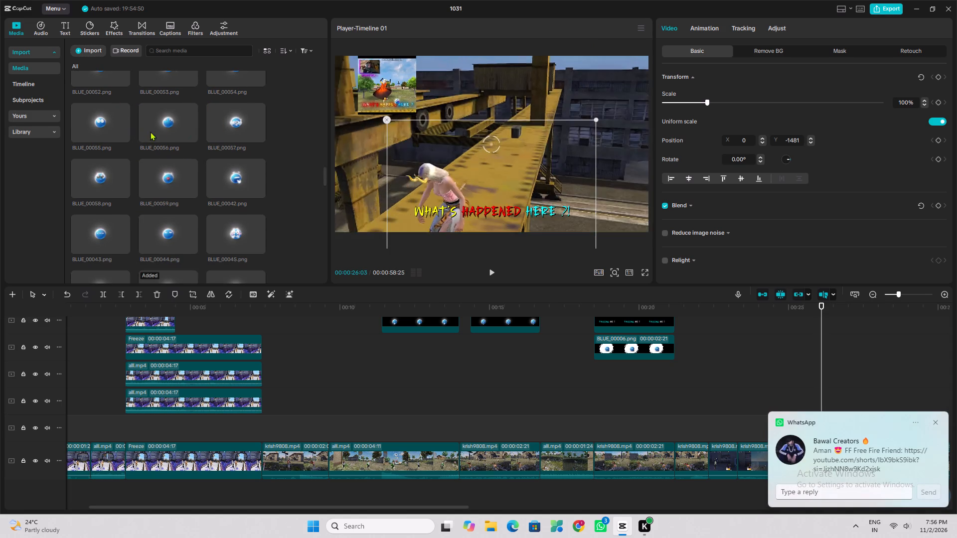
scroll(176, 129, "up", 1)
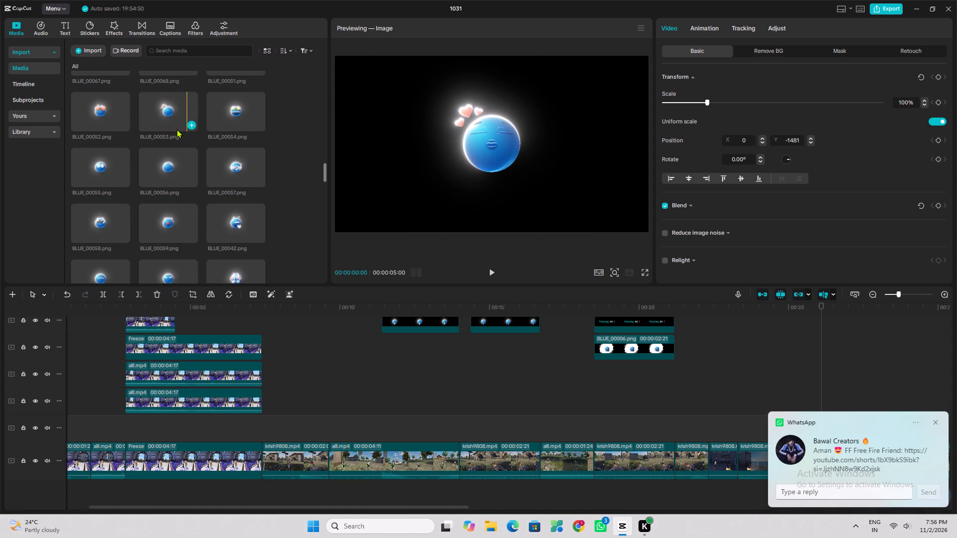
scroll(197, 120, "up", 1)
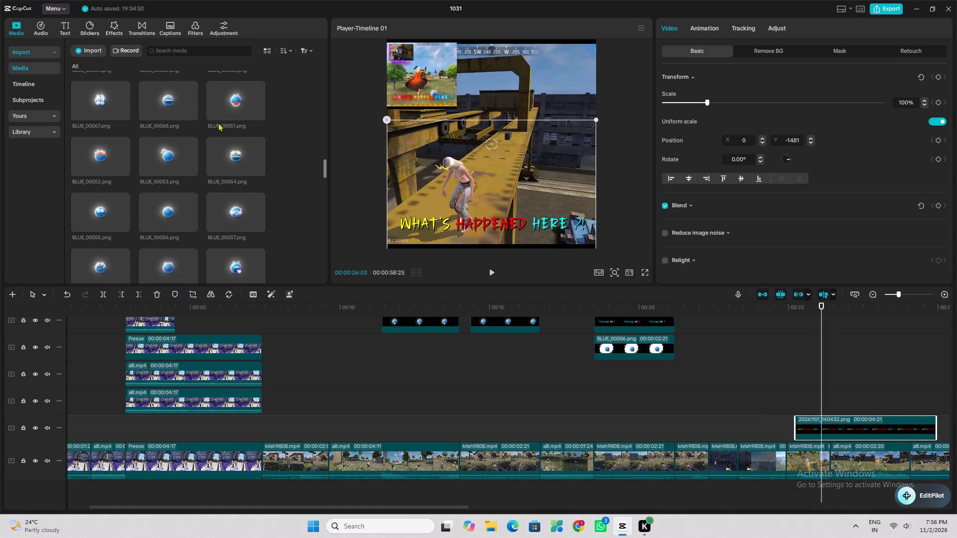
scroll(213, 114, "up", 1)
scroll(161, 130, "up", 1)
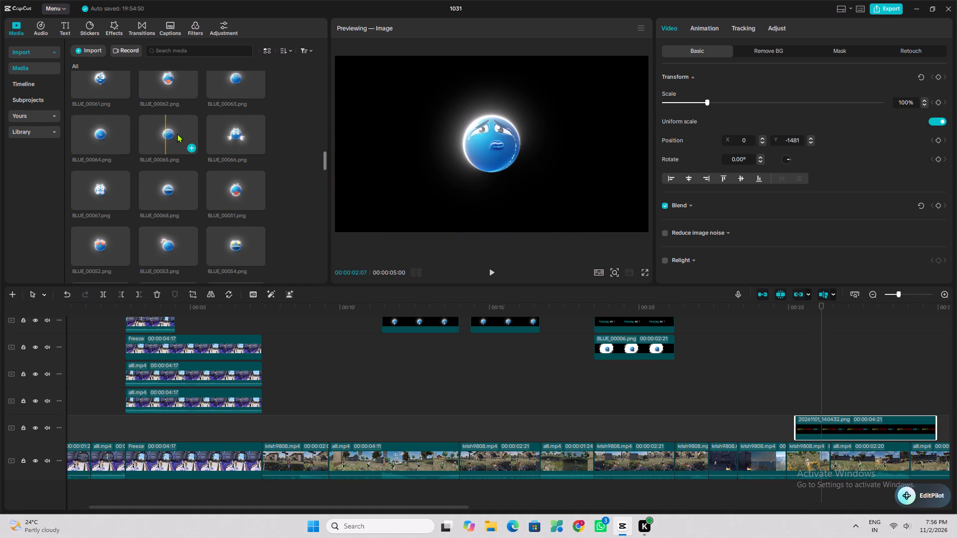
scroll(177, 134, "up", 1)
scroll(232, 136, "up", 2)
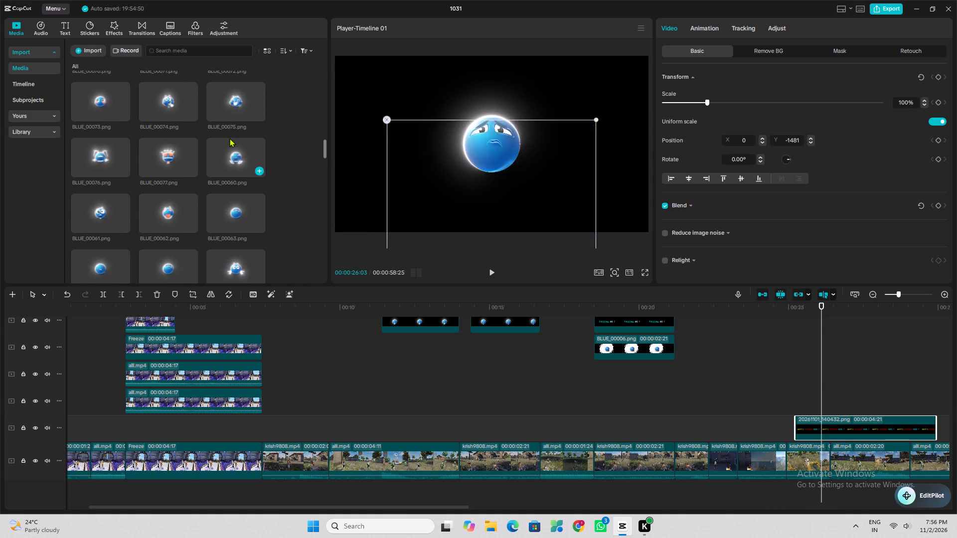
scroll(159, 141, "up", 2)
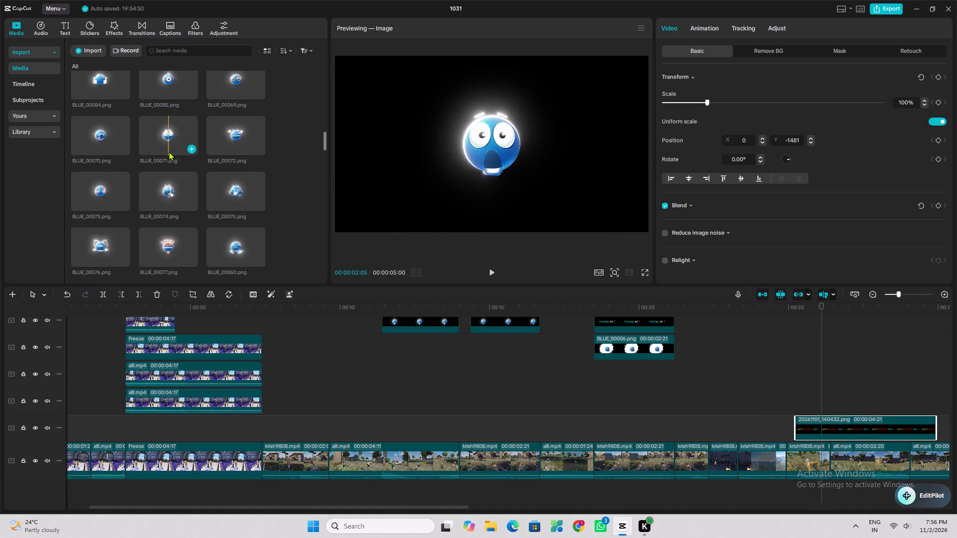
scroll(168, 151, "up", 2)
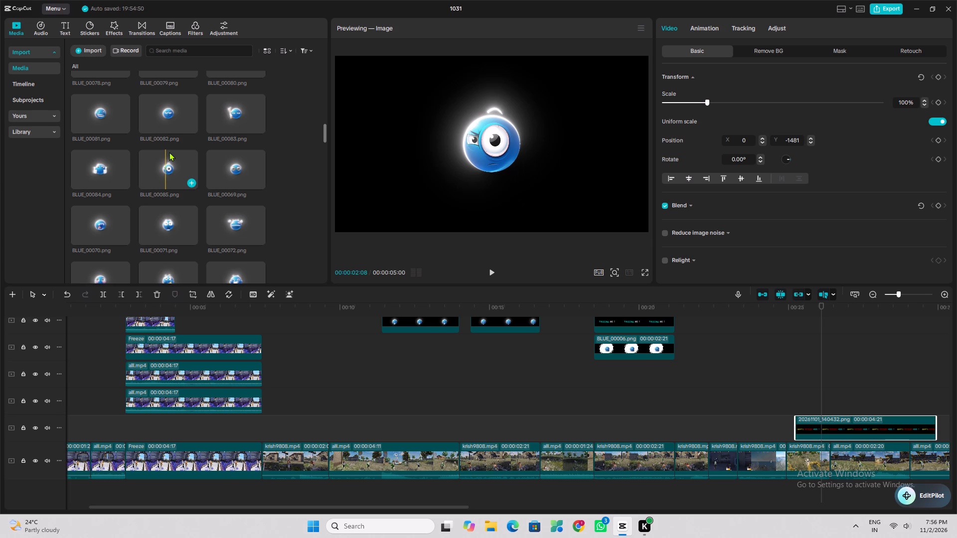
scroll(169, 152, "up", 2)
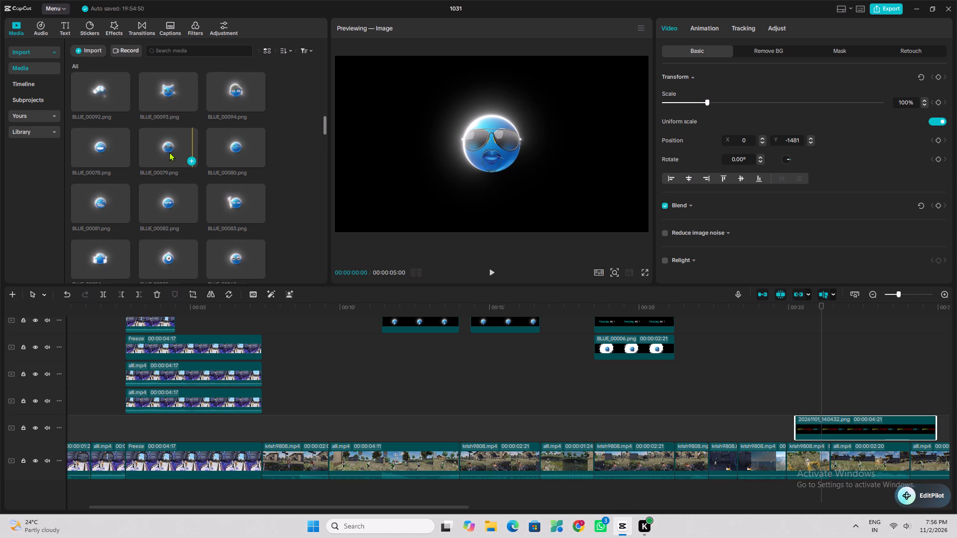
scroll(169, 152, "up", 2)
scroll(212, 158, "up", 1)
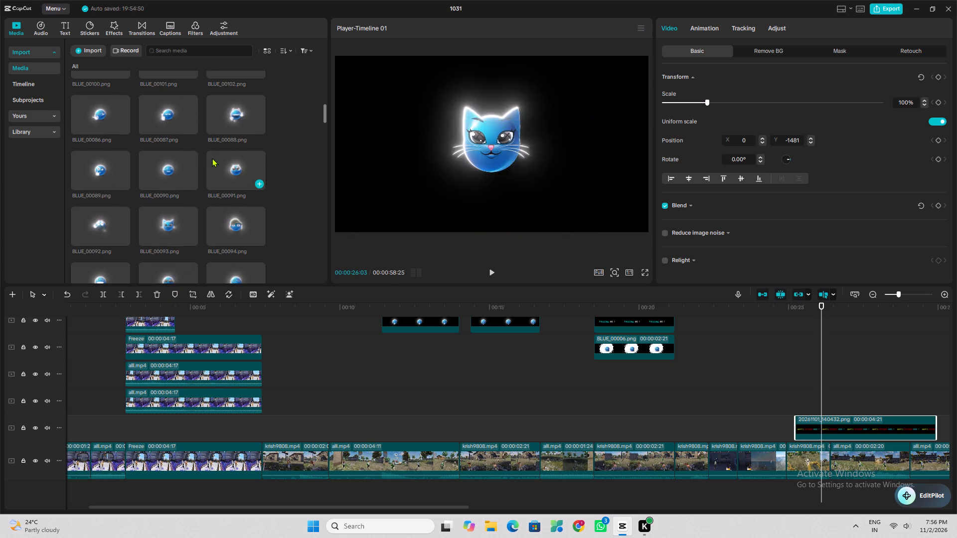
scroll(150, 159, "up", 4)
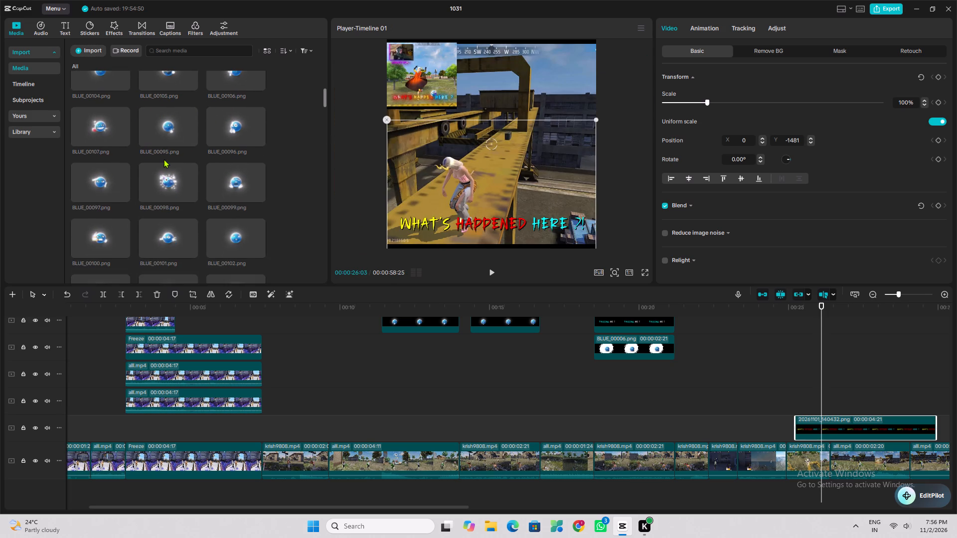
scroll(129, 163, "up", 2)
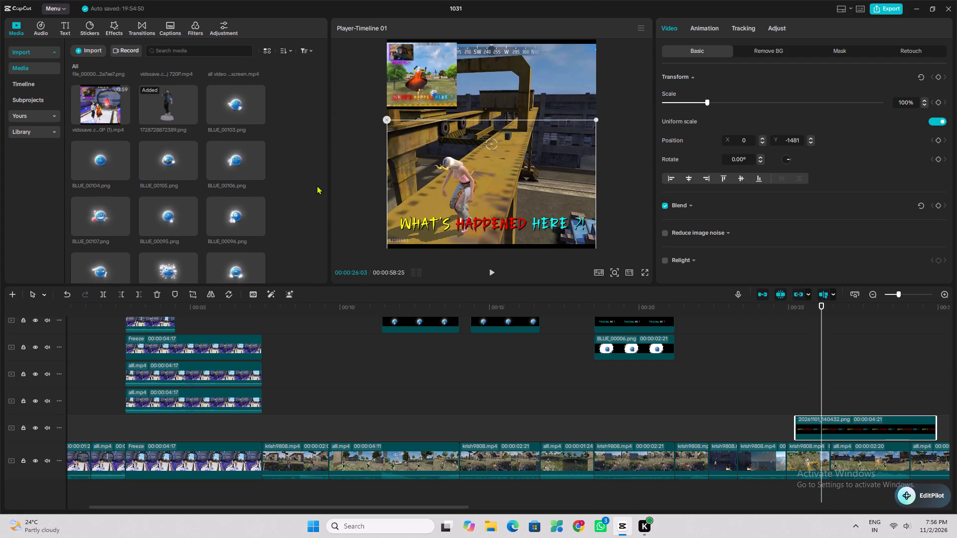
Scan the thumbnails of the whole blue emoji set, from BLUE_00103.png through to BLUE_00005.png, for a fitting expression.
left_click_drag(326, 94, 324, 101)
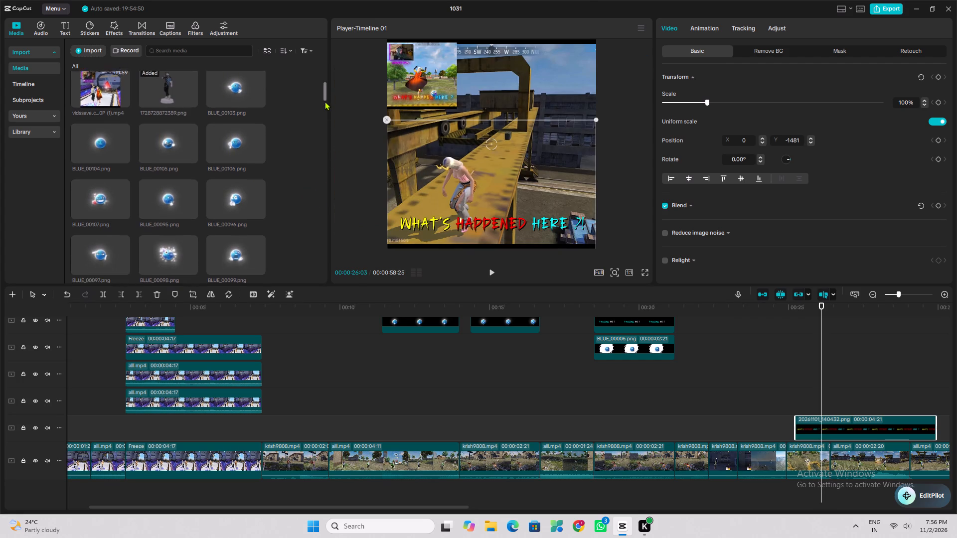
left_click_drag(324, 101, 321, 134)
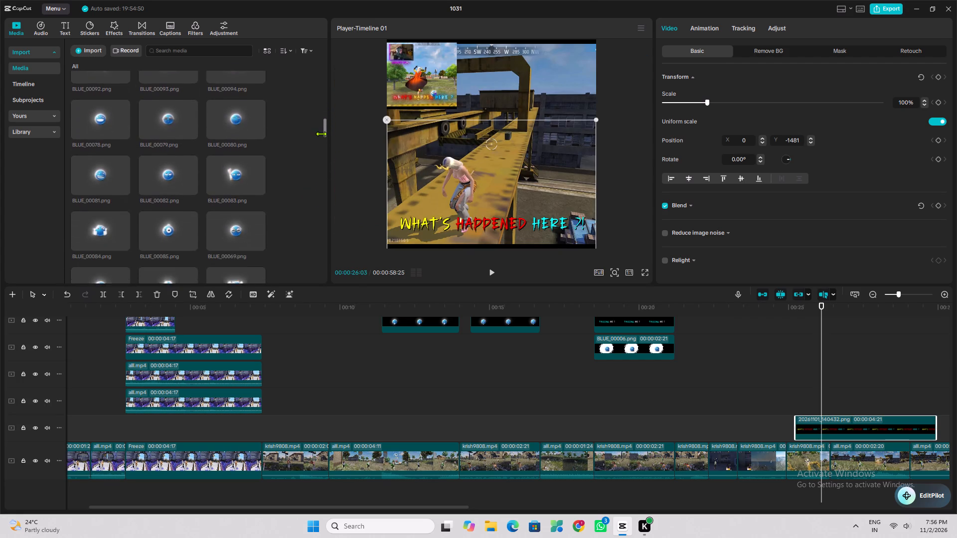
left_click_drag(321, 134, 319, 163)
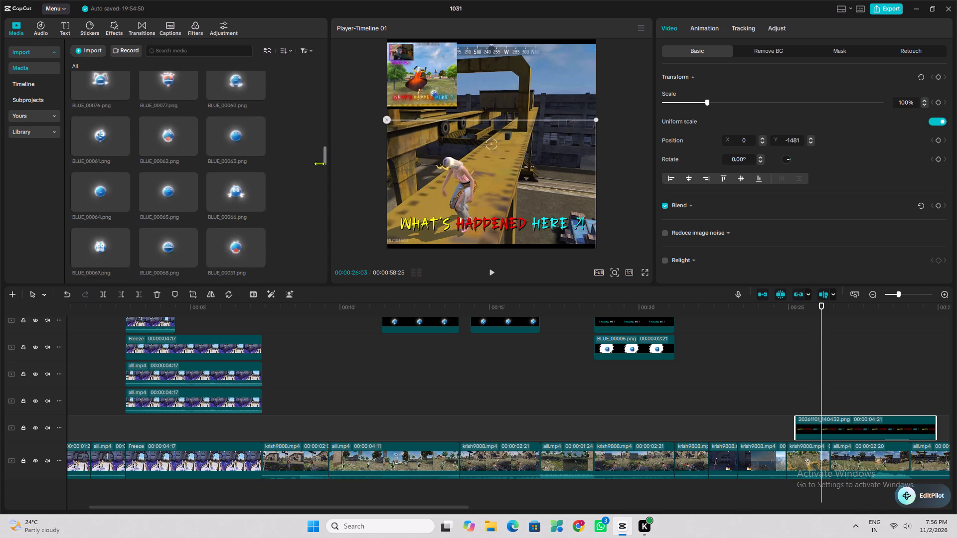
left_click_drag(319, 163, 318, 186)
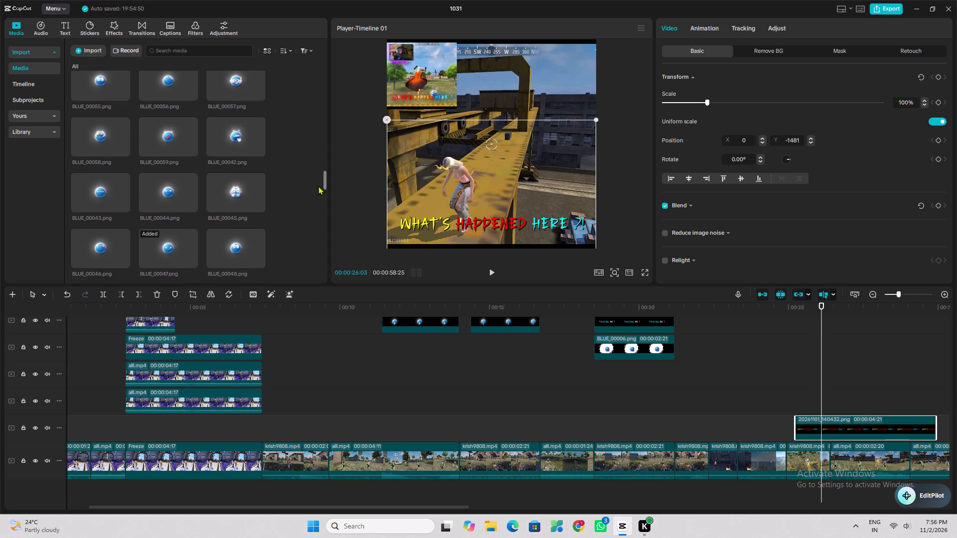
left_click_drag(318, 186, 318, 205)
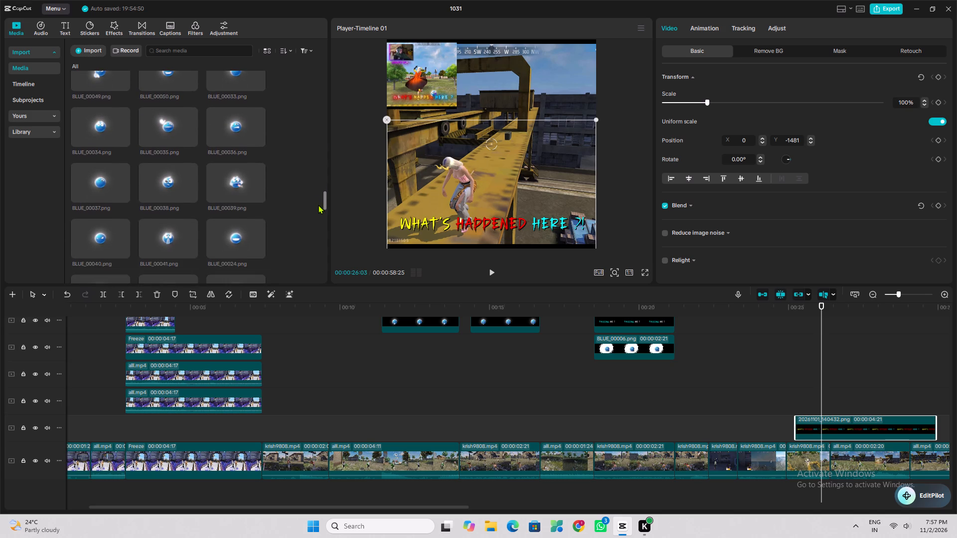
left_click_drag(318, 205, 317, 213)
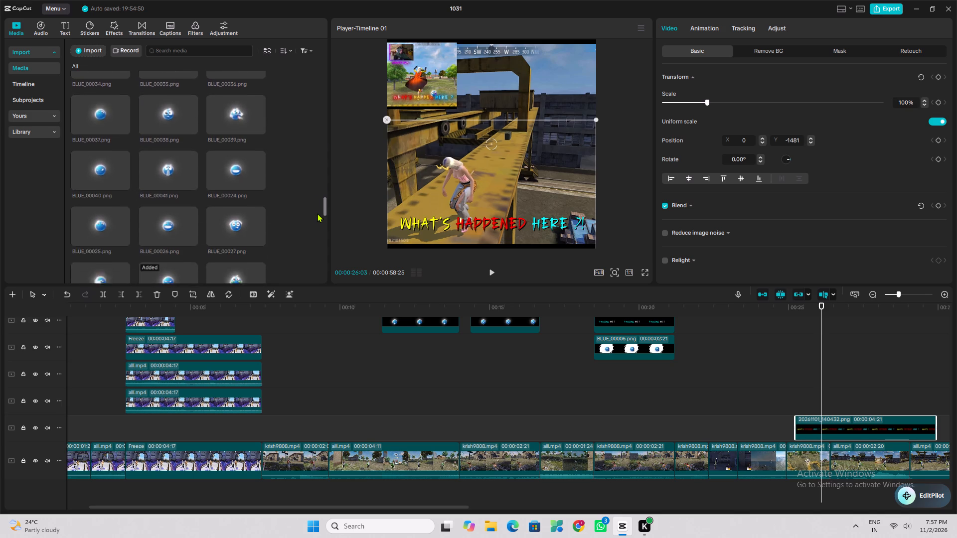
left_click_drag(317, 213, 315, 228)
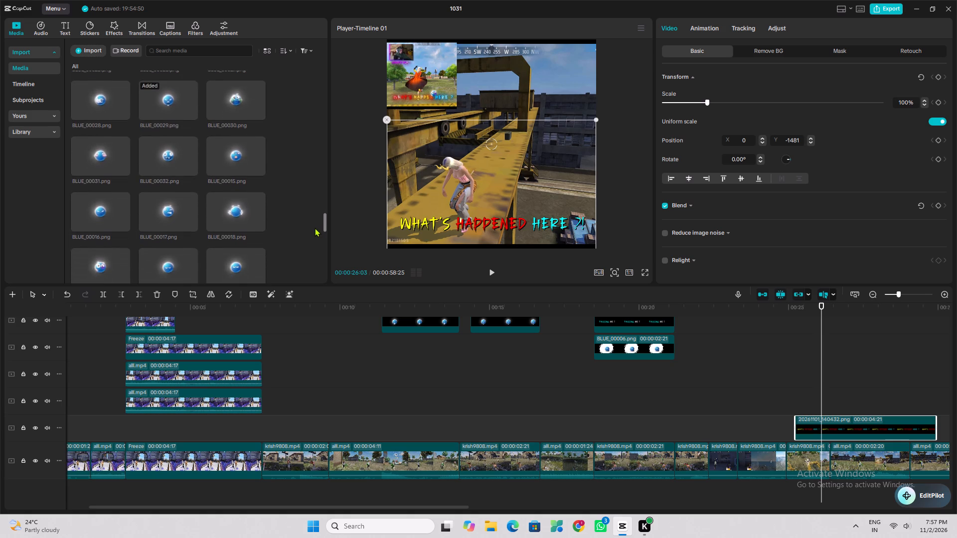
left_click_drag(315, 228, 311, 238)
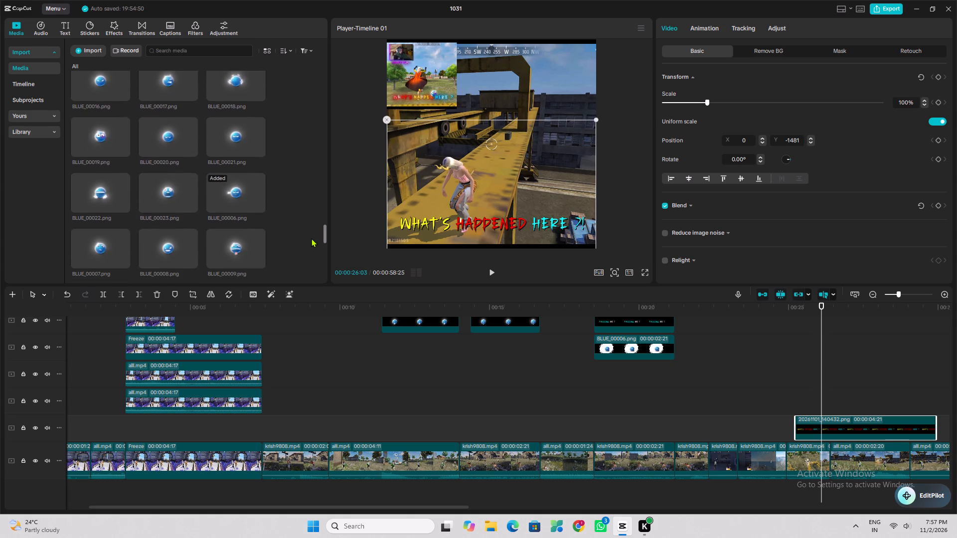
left_click_drag(311, 238, 312, 258)
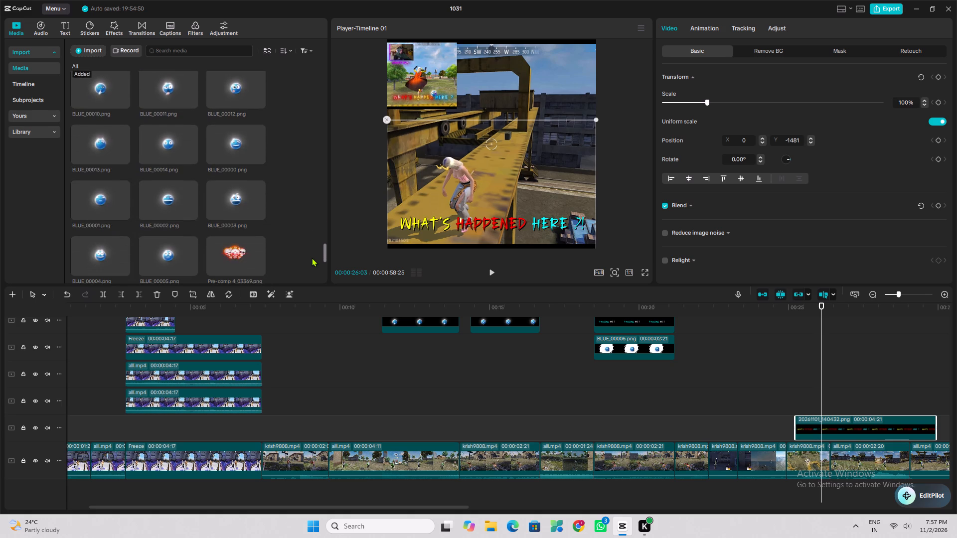
Scan the blue emoji thumbnails in reverse, from the BLUE_00000.png group back to the BLUE_00081.png group.
left_click_drag(312, 258, 312, 250)
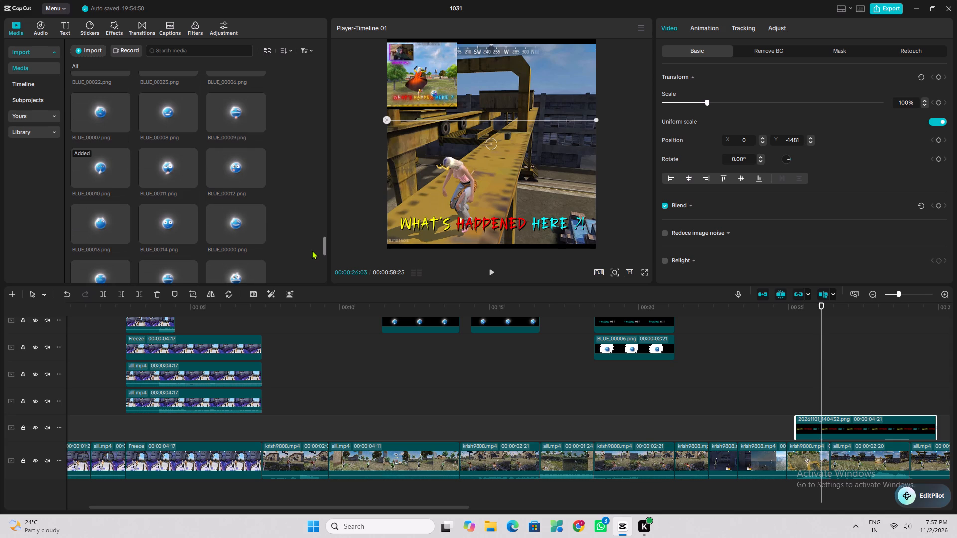
left_click_drag(312, 250, 310, 231)
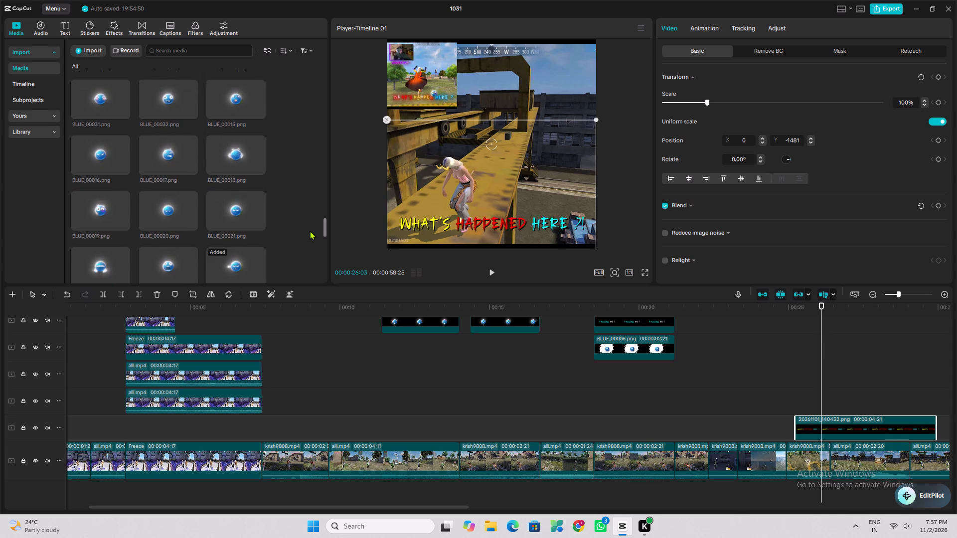
left_click_drag(310, 231, 309, 221)
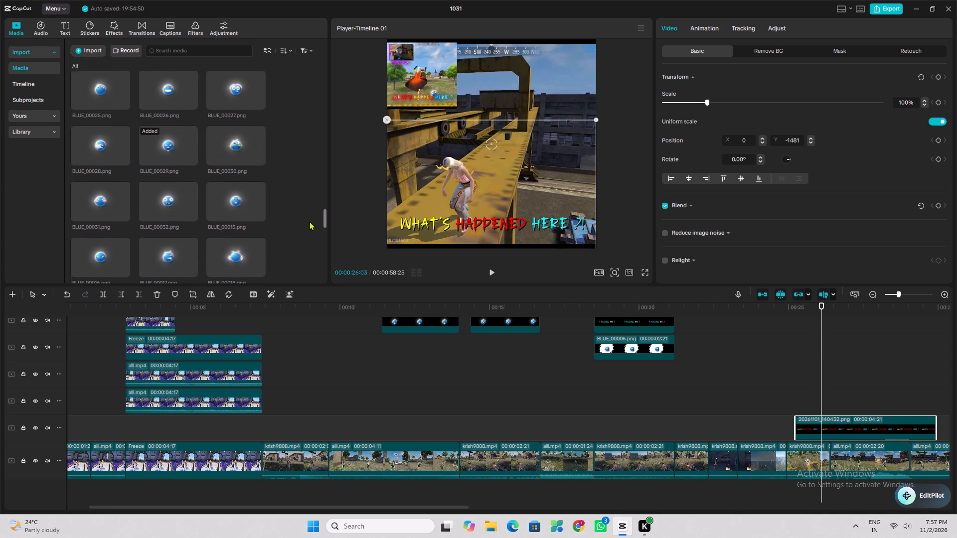
left_click_drag(309, 221, 309, 215)
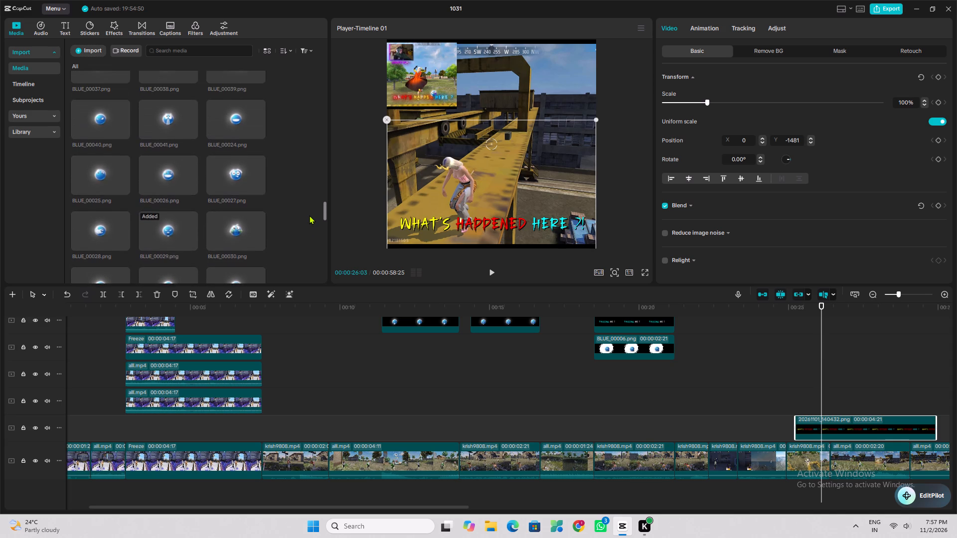
left_click_drag(309, 215, 309, 206)
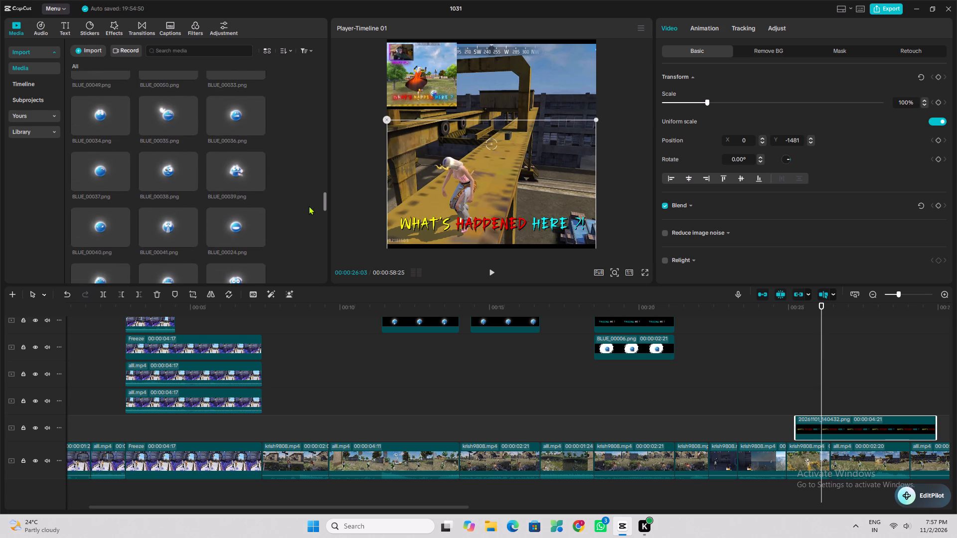
left_click_drag(309, 206, 309, 196)
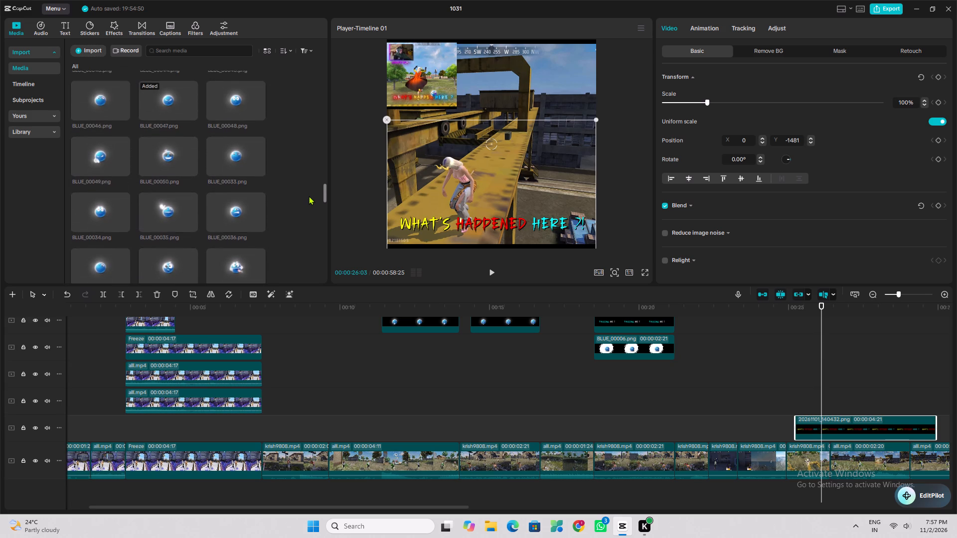
left_click_drag(309, 196, 309, 188)
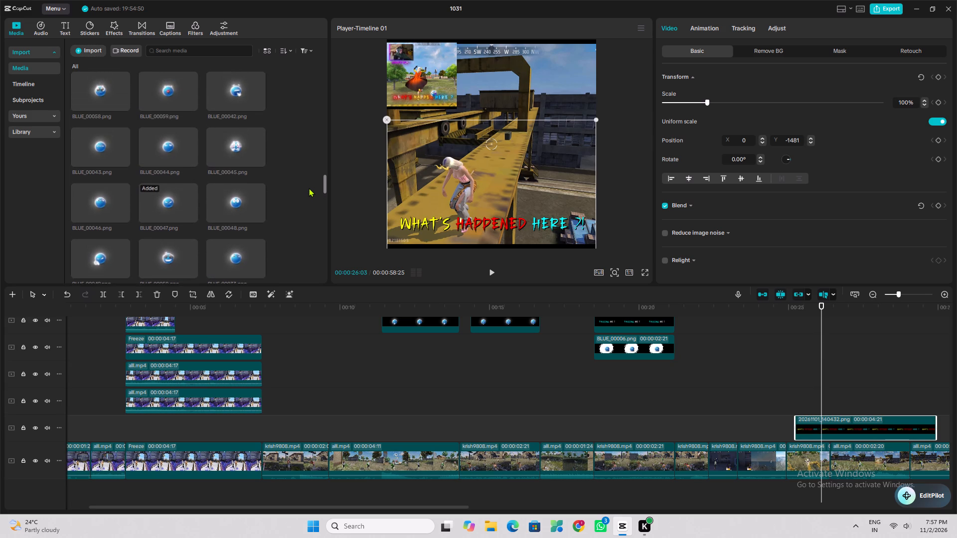
left_click_drag(309, 188, 309, 176)
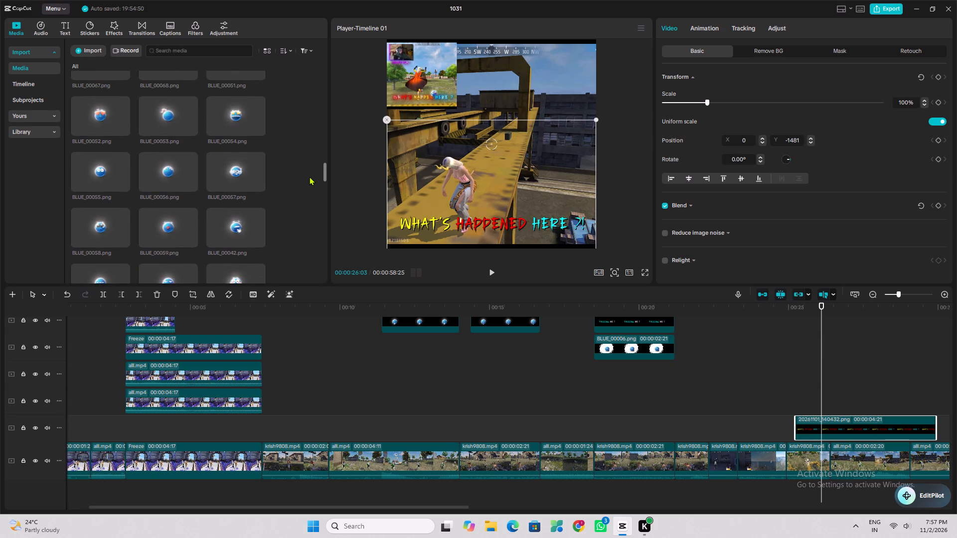
left_click_drag(309, 176, 307, 161)
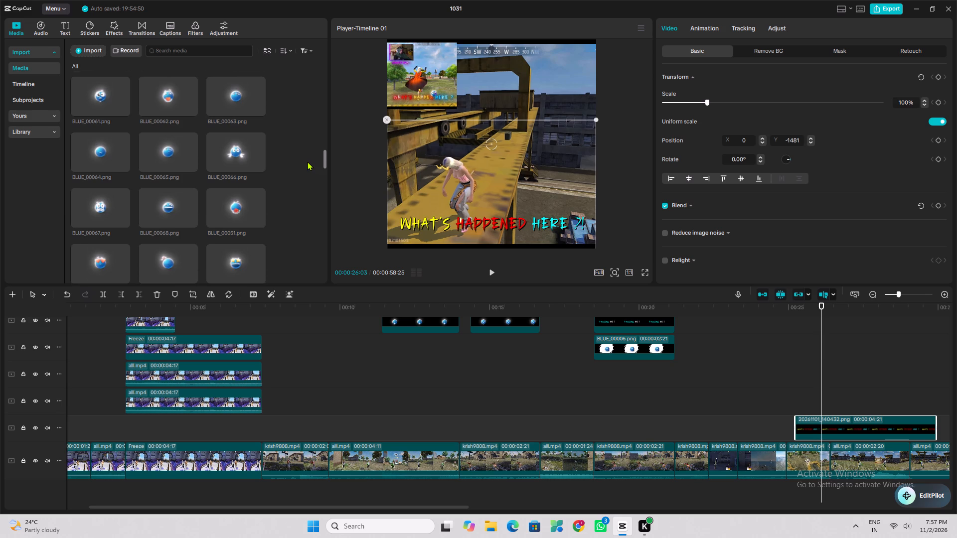
left_click_drag(307, 161, 304, 147)
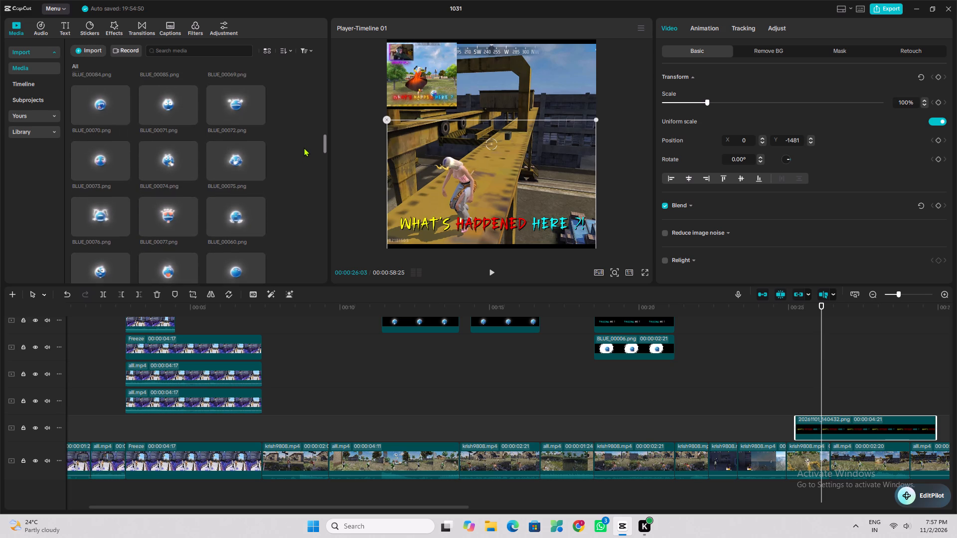
left_click_drag(304, 147, 299, 138)
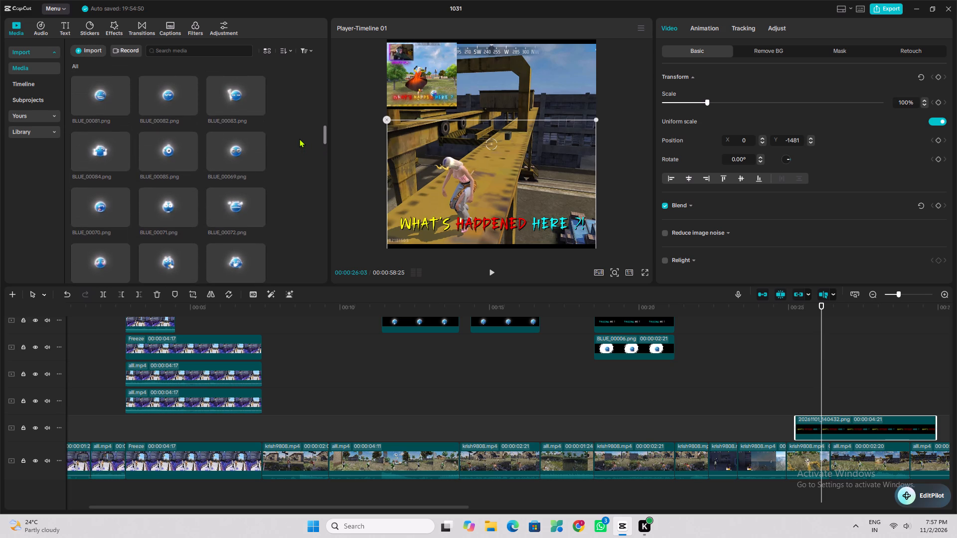
left_click_drag(299, 138, 272, 140)
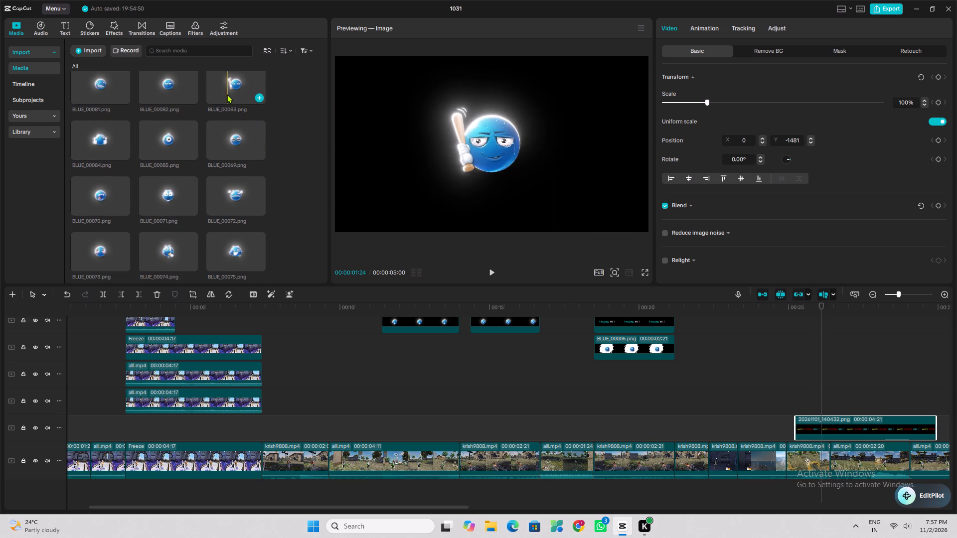
Preview the blue emojis between BLUE_00083.png and BLUE_00106.png, checking the hand-gesture expressions.
scroll(171, 138, "up", 4)
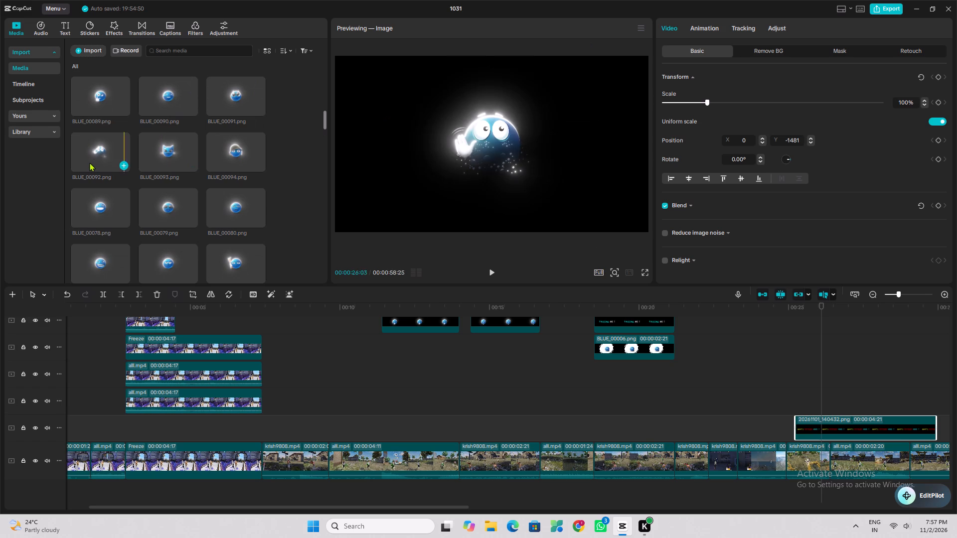
scroll(129, 153, "up", 2)
scroll(181, 137, "up", 1)
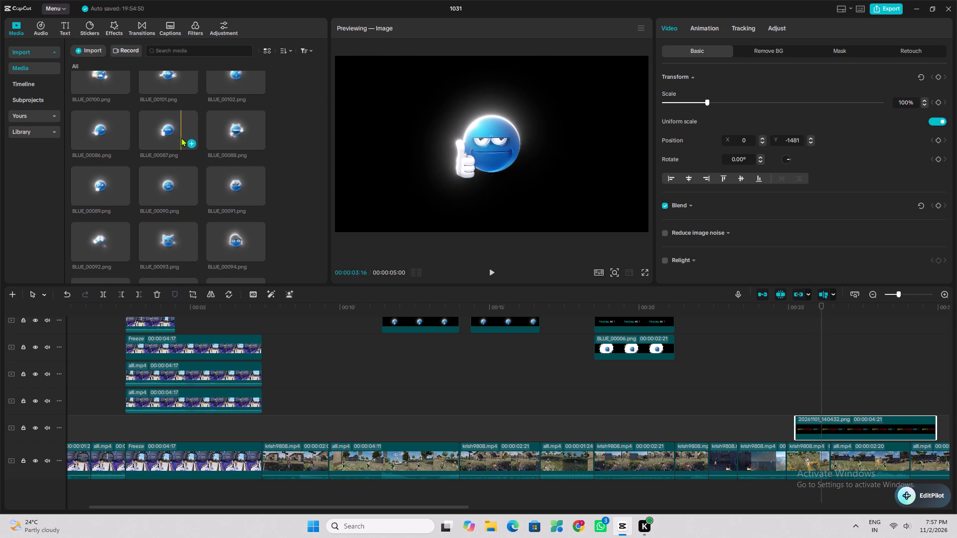
scroll(139, 135, "up", 2)
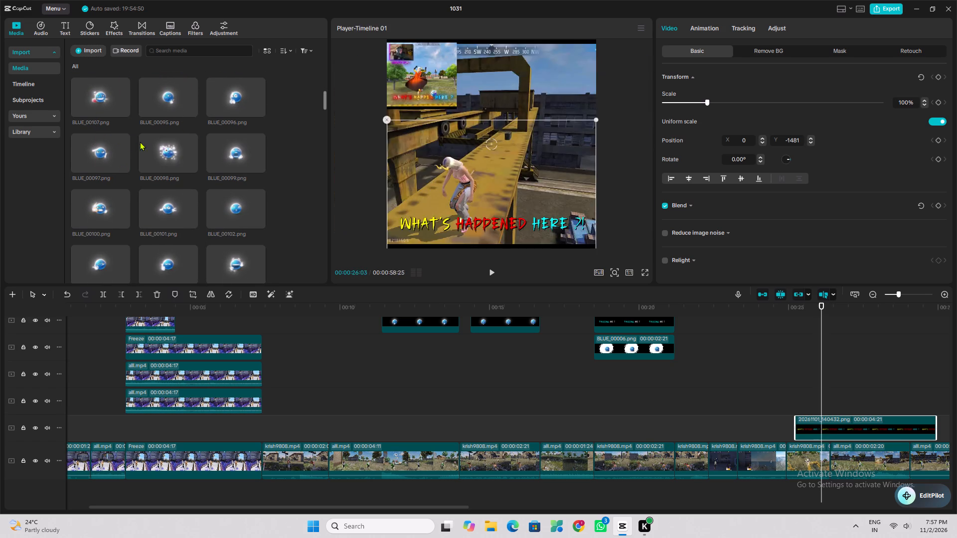
scroll(170, 141, "up", 3)
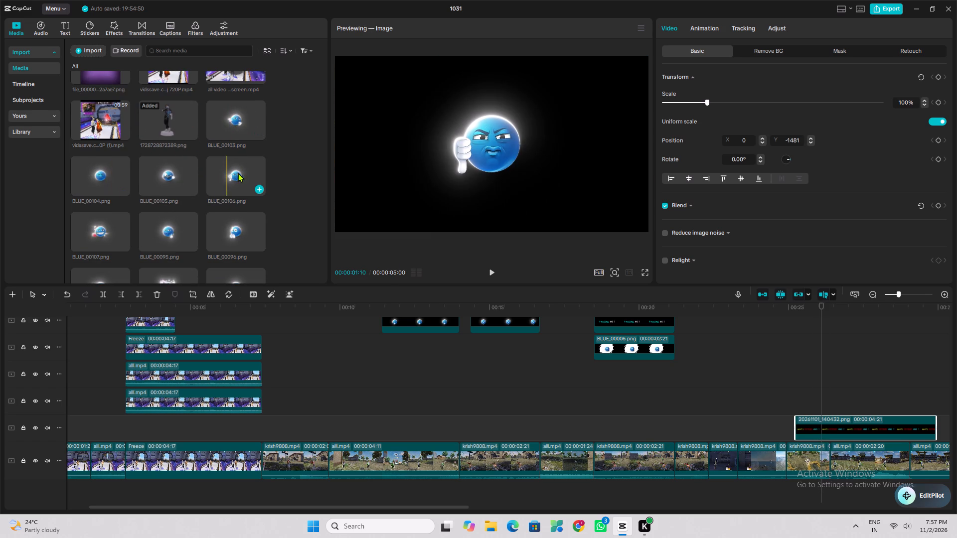
Browse the blue emoji images from BLUE_00106.png through to the BLUE_00055.png group, previewing expressions for the "WHAT'S HAPPENED HERE ?!" moment.
scroll(239, 177, "down", 9)
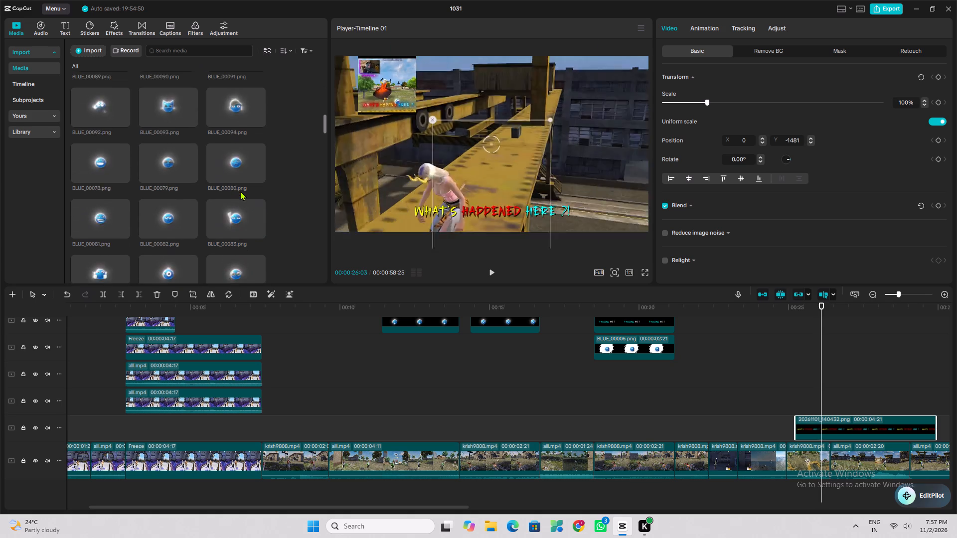
scroll(240, 191, "down", 5)
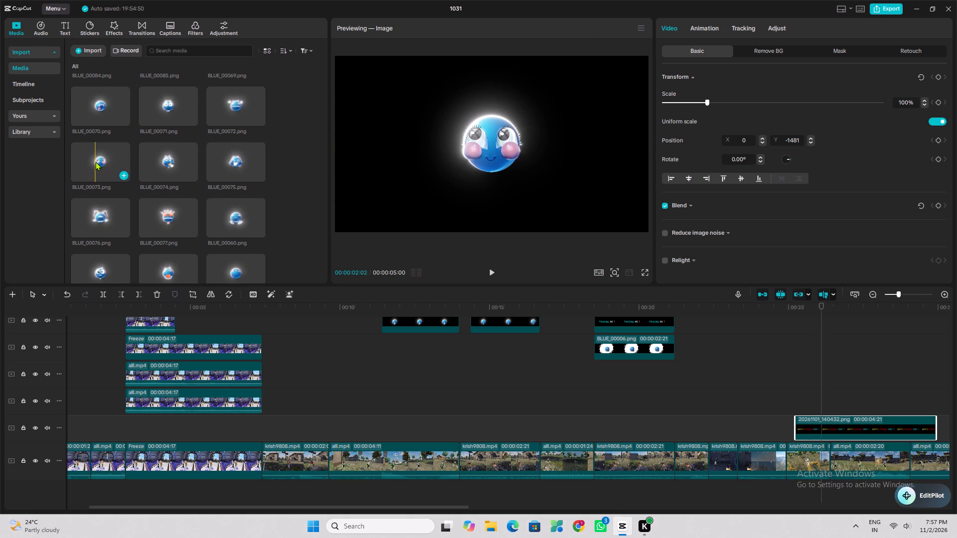
scroll(95, 161, "down", 1)
scroll(214, 230, "down", 1)
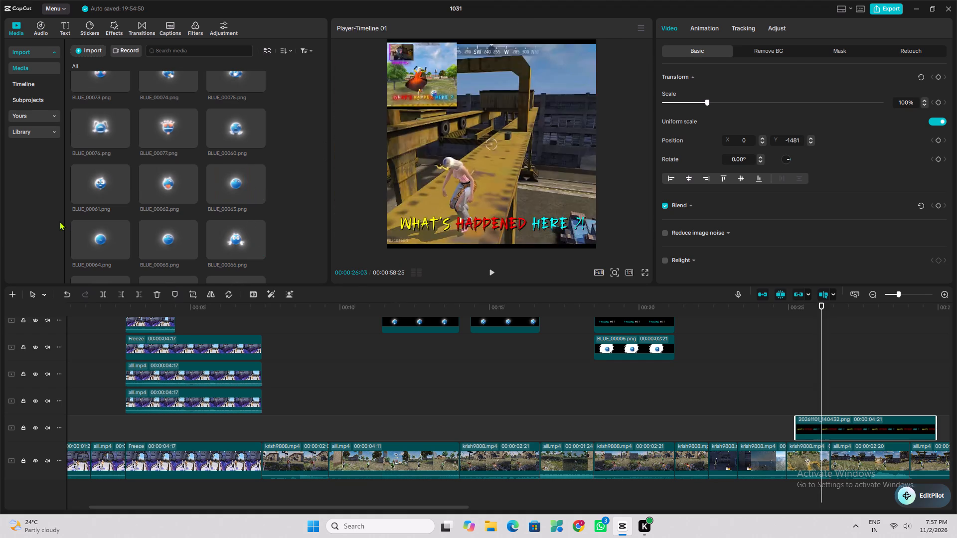
scroll(116, 227, "down", 1)
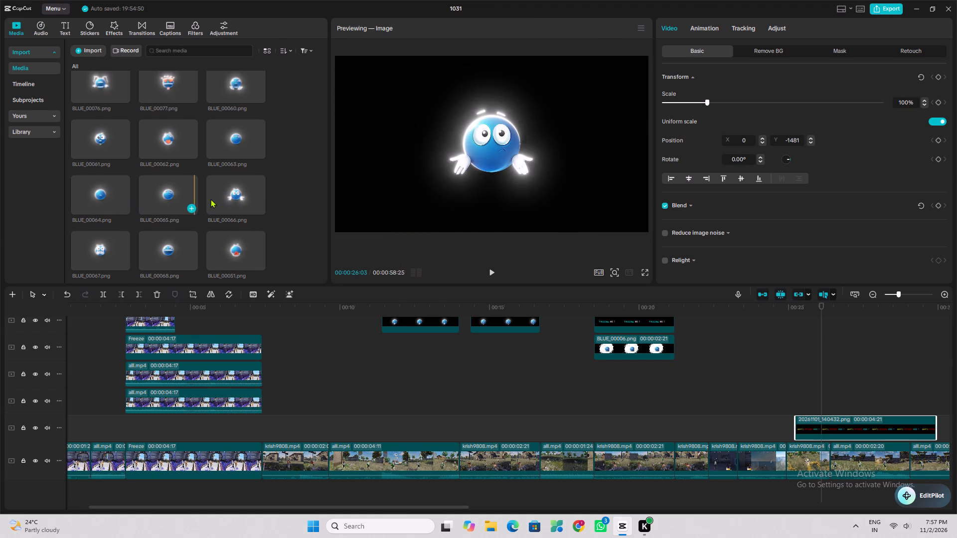
scroll(211, 199, "down", 1)
scroll(116, 203, "down", 1)
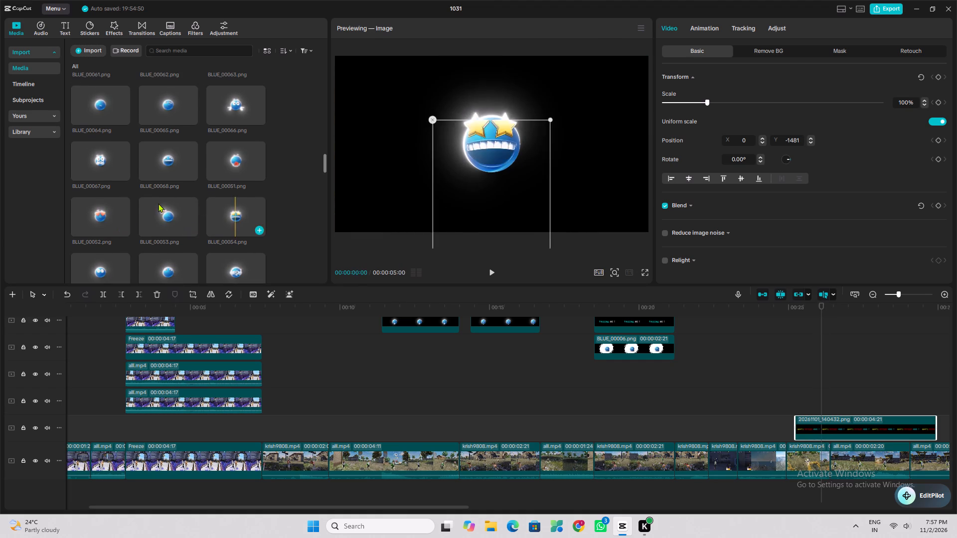
scroll(221, 202, "down", 1)
scroll(130, 213, "down", 1)
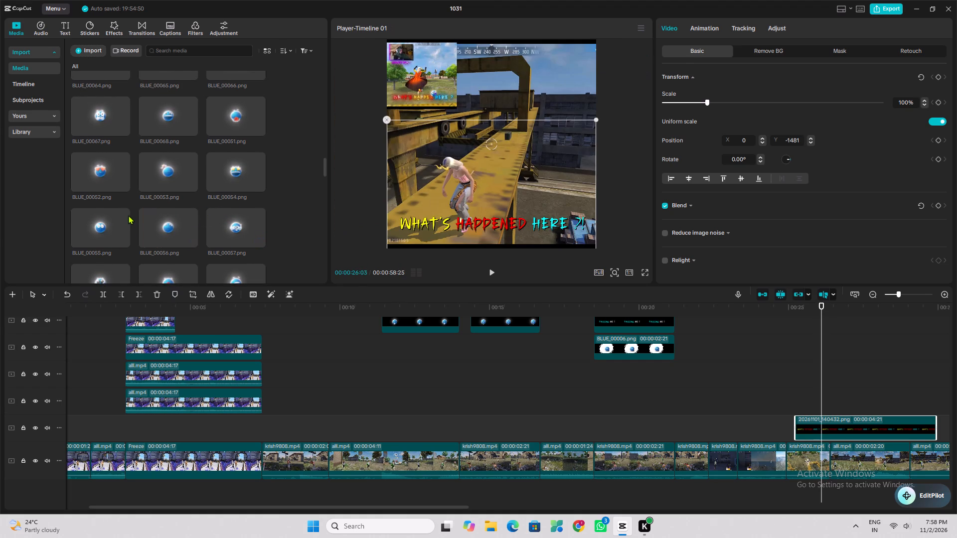
Preview the remaining blue emojis from the BLUE_00055.png group through to the BLUE_00015.png group, comparing their expressions.
scroll(113, 218, "down", 1)
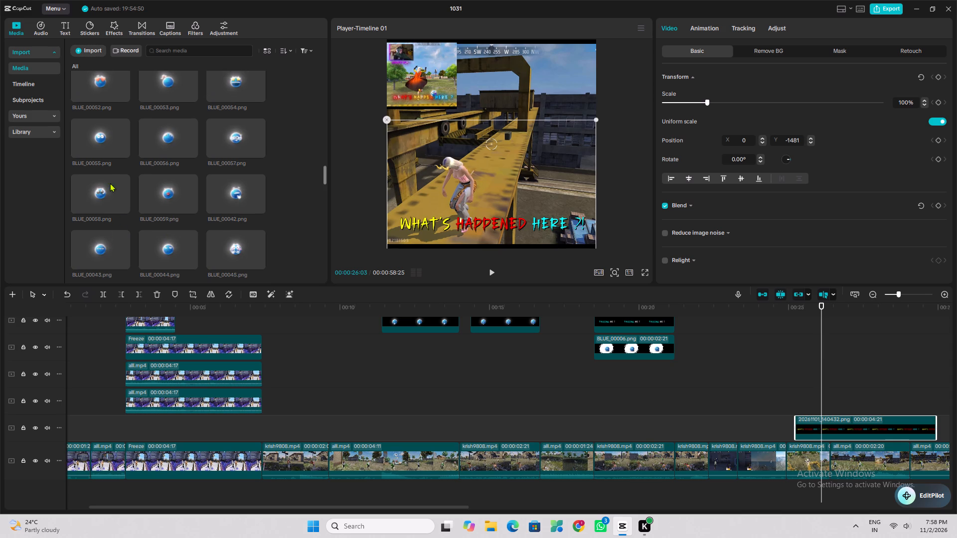
scroll(166, 198, "down", 1)
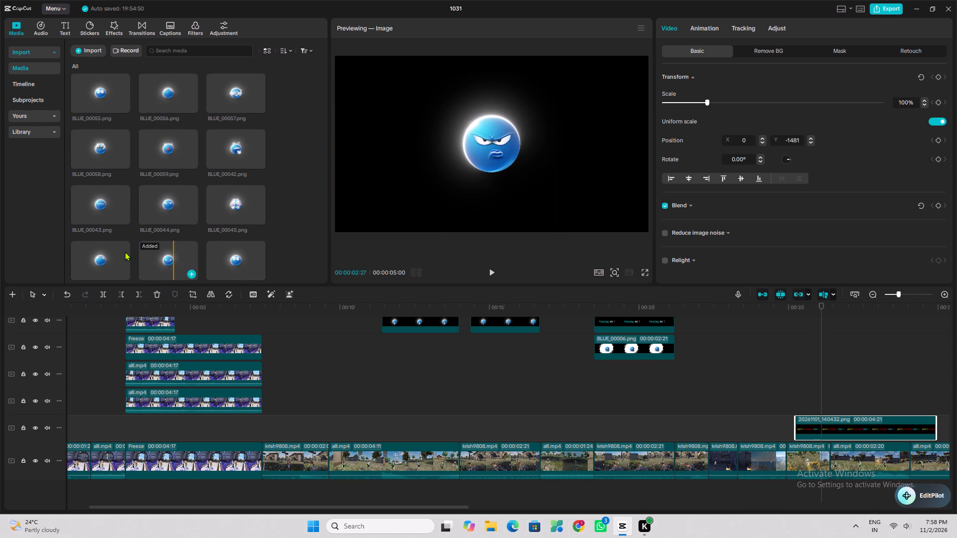
scroll(125, 252, "down", 1)
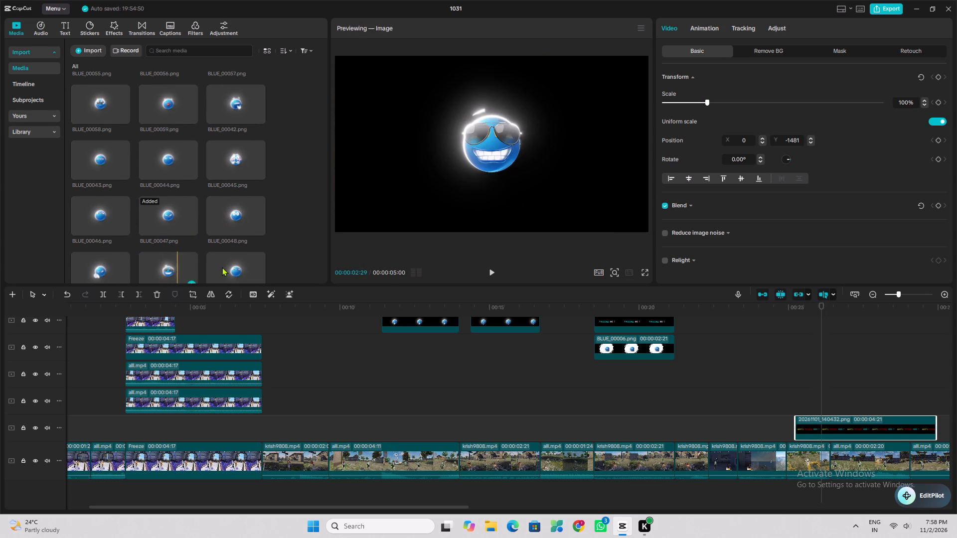
scroll(222, 267, "down", 1)
scroll(164, 240, "down", 1)
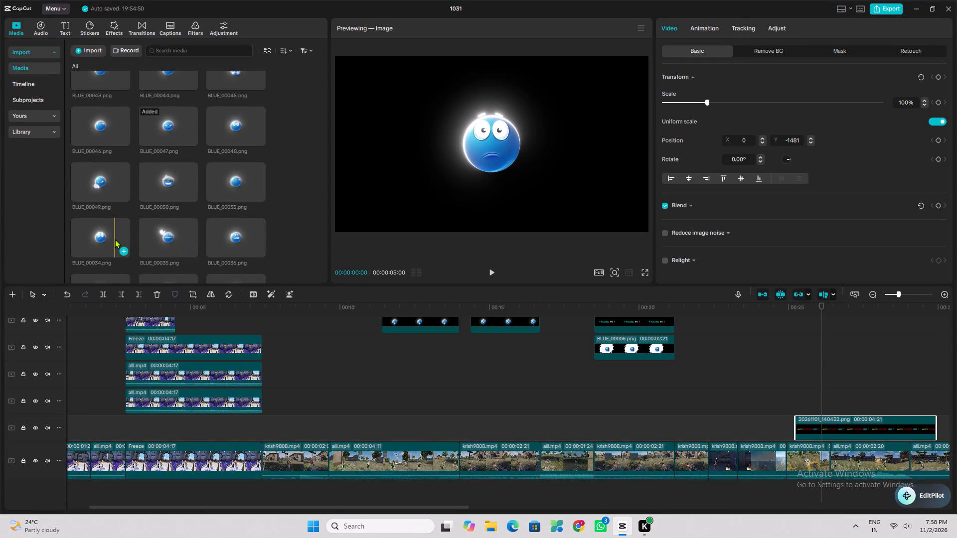
scroll(115, 239, "down", 1)
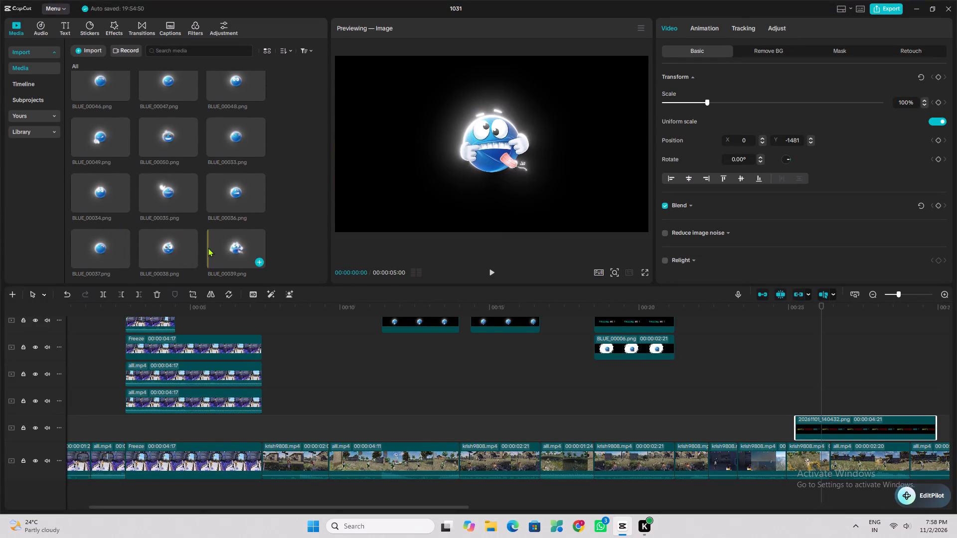
scroll(208, 248, "down", 1)
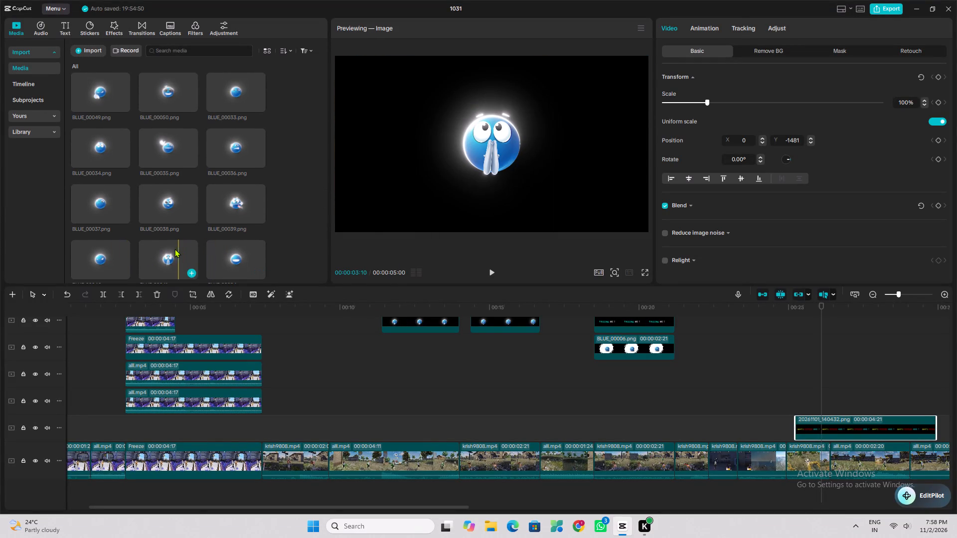
scroll(107, 253, "down", 1)
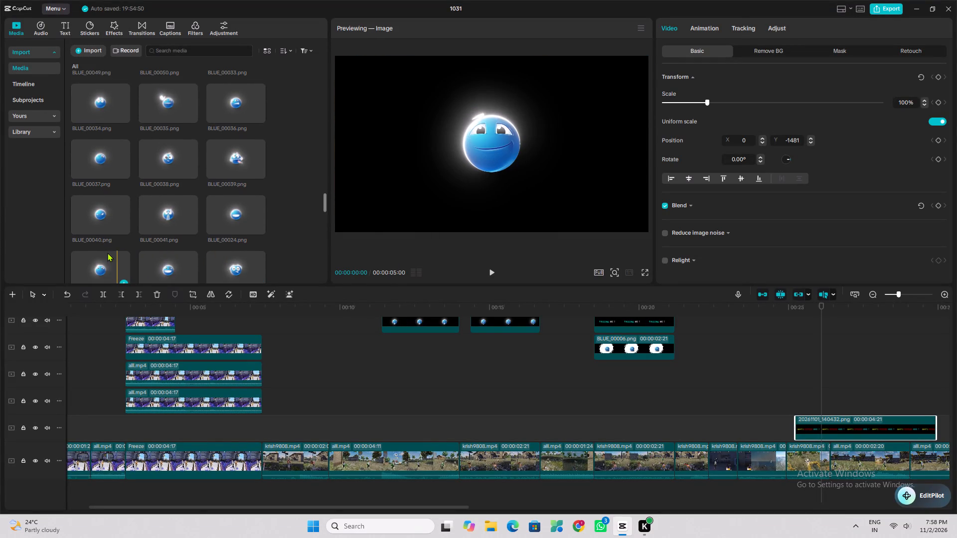
scroll(230, 260, "down", 1)
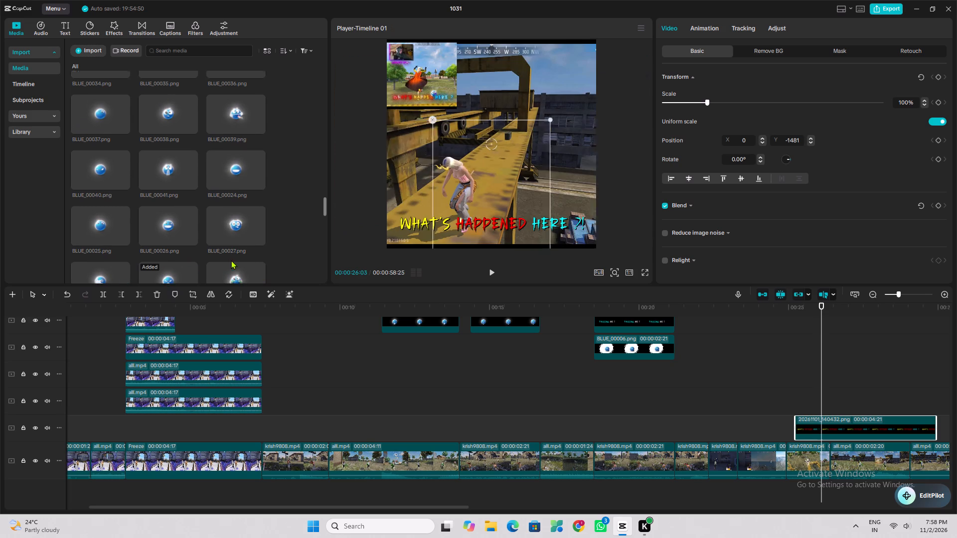
scroll(193, 260, "down", 1)
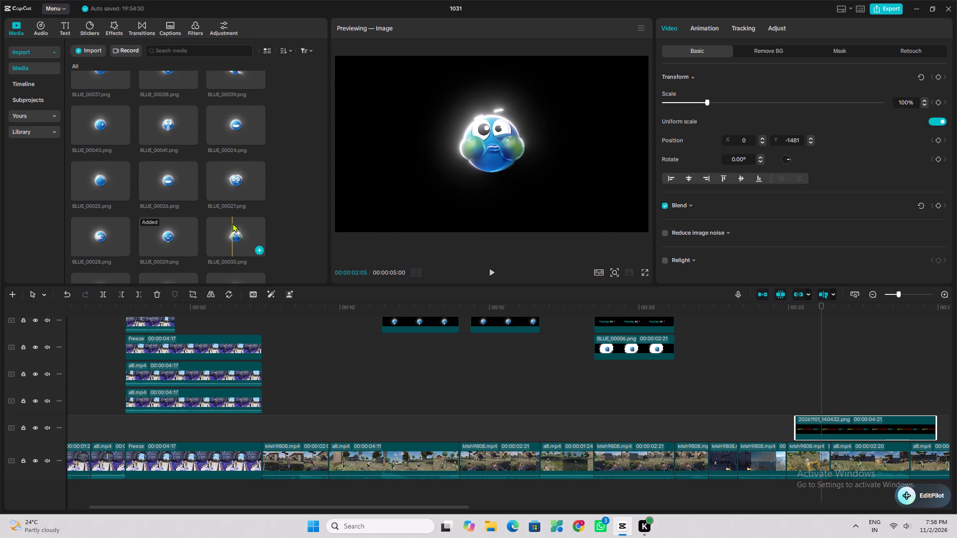
scroll(226, 227, "down", 1)
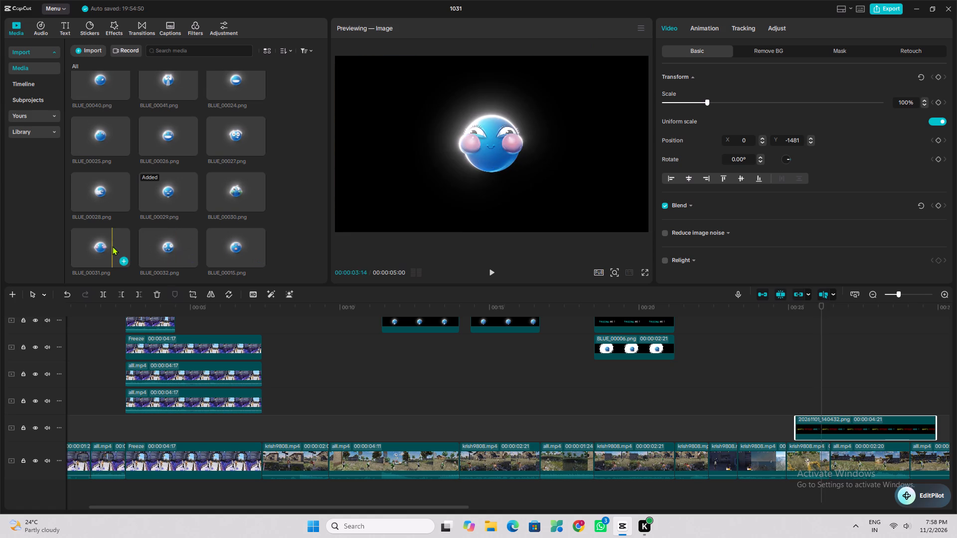
scroll(153, 241, "down", 1)
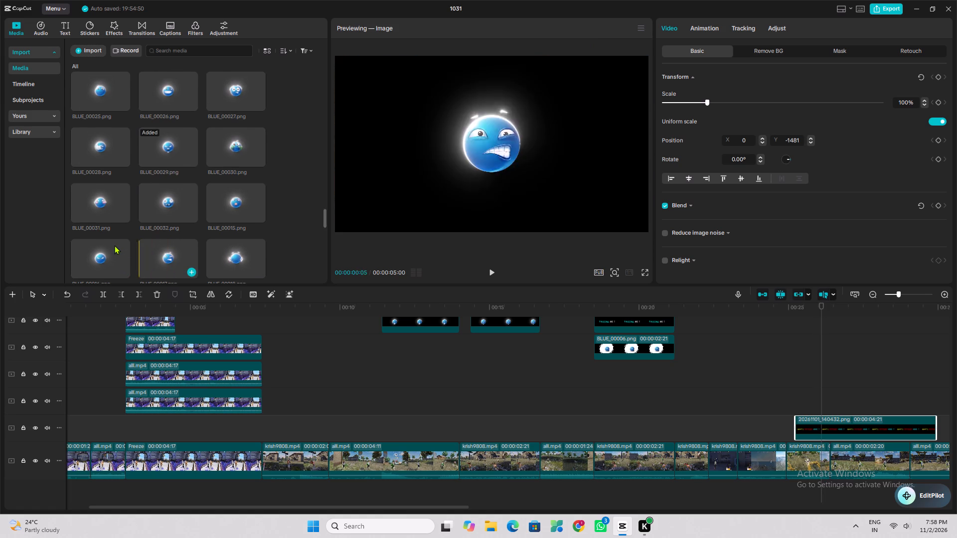
Add BLUE_00032.png on the track above the "WHAT'S HAPPENED HERE ?!" text image, aligned to its start, positioned at about X 681, Y -1074.
left_click_drag(162, 192, 824, 410)
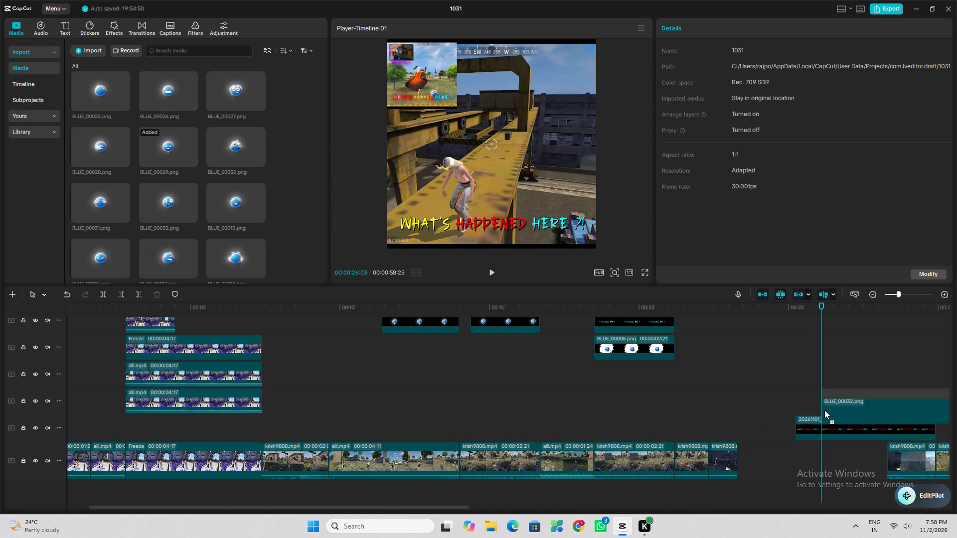
left_click_drag(824, 410, 796, 402)
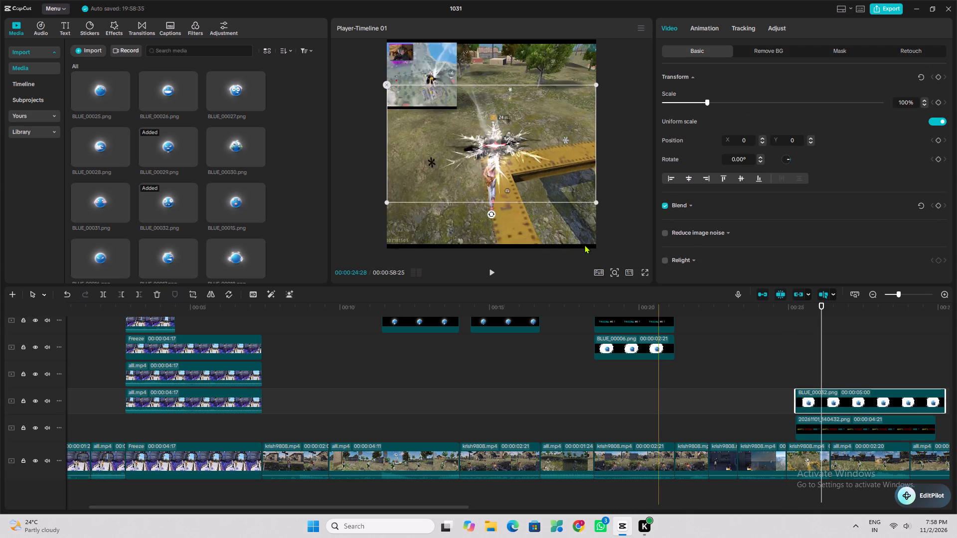
left_click_drag(522, 160, 559, 219)
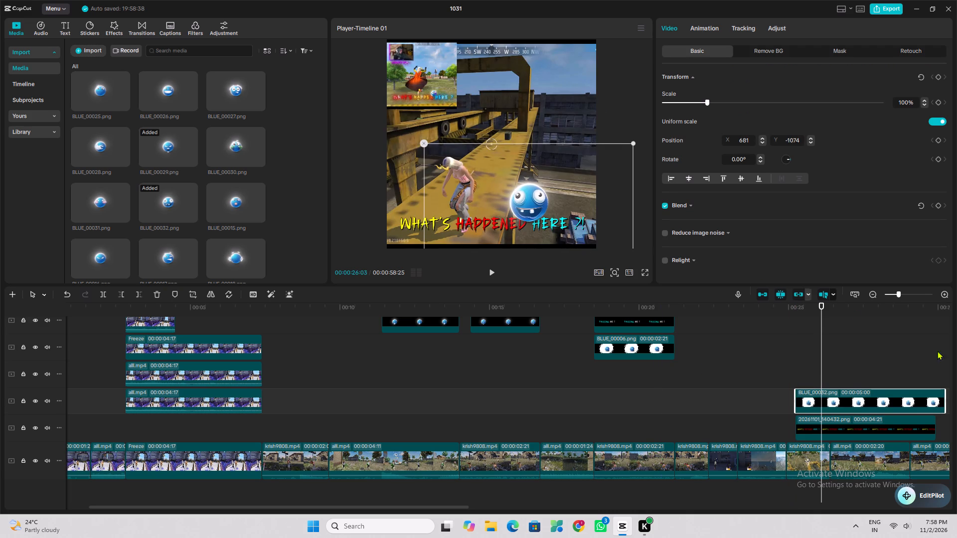
Trim the BLUE_00032.png emoji and the "WHAT'S HAPPENED HERE ?!" text image to end at the cut of the gameplay clip beneath.
left_click_drag(944, 400, 894, 419)
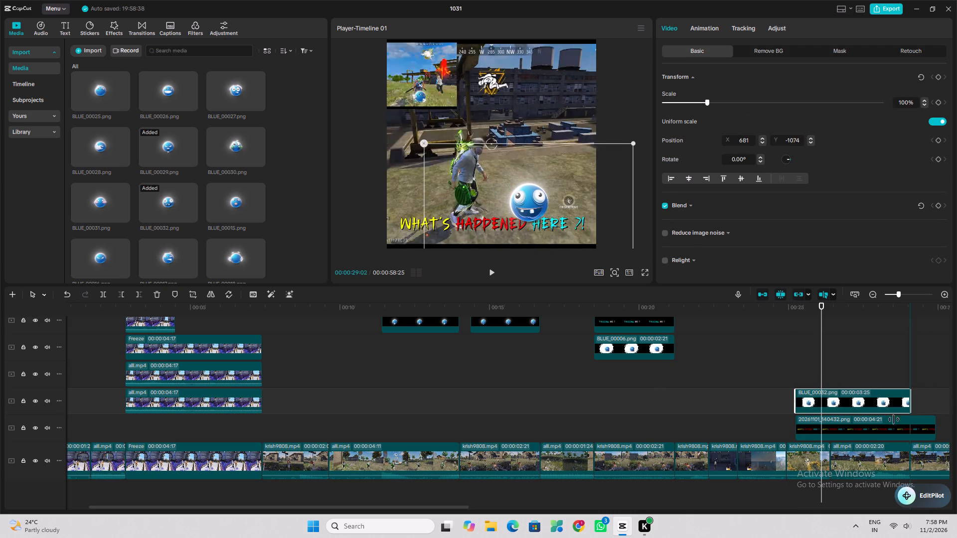
left_click_drag(894, 419, 832, 434)
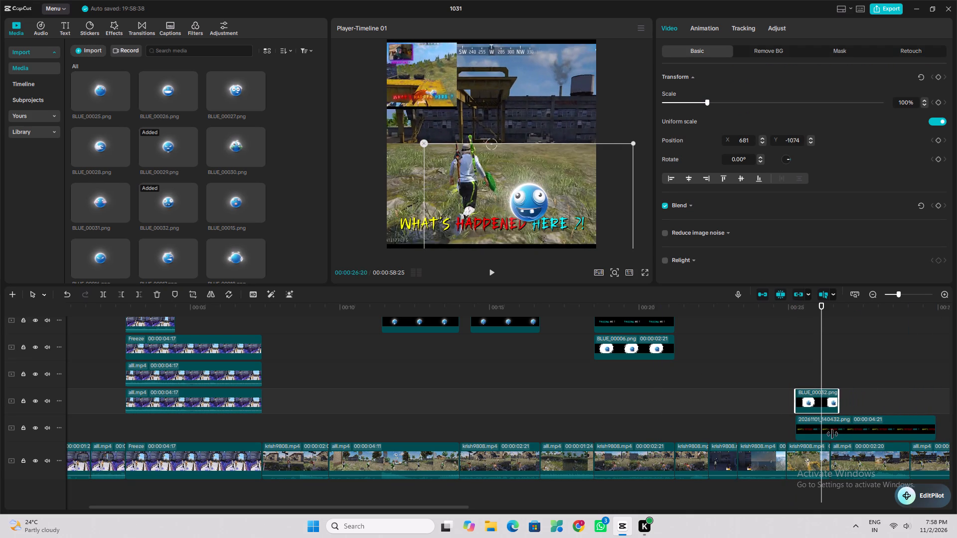
left_click_drag(832, 434, 828, 438)
left_click(840, 435)
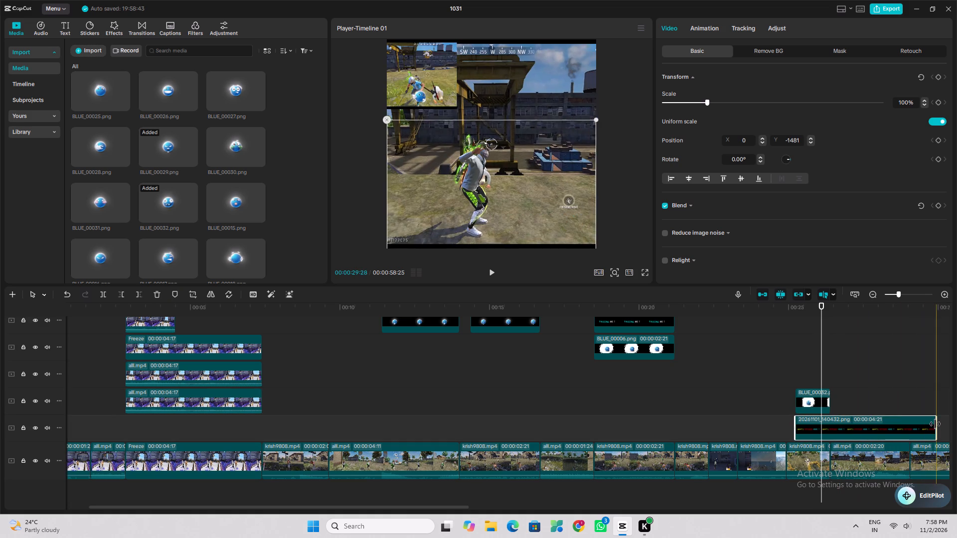
left_click_drag(935, 424, 833, 453)
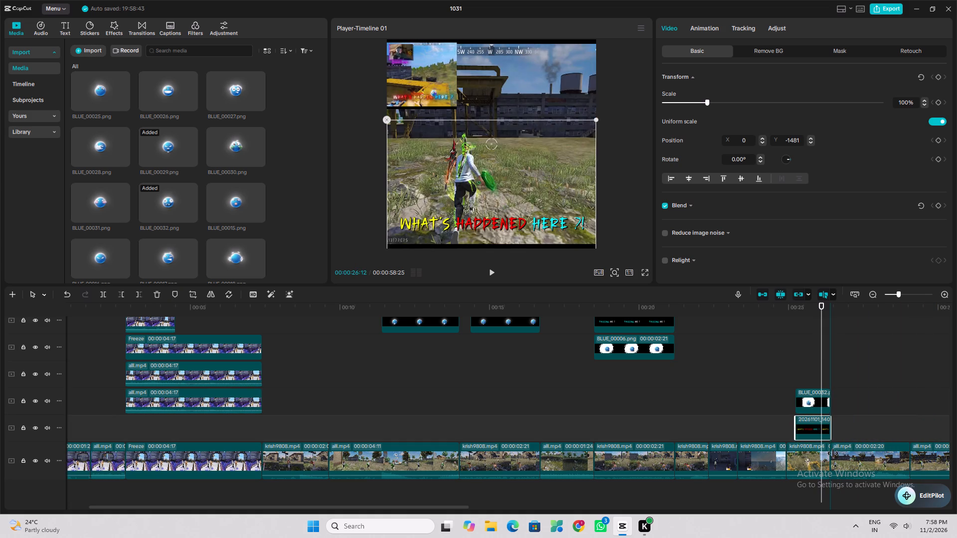
Move the "WHAT'S HAPPENED HERE ?!" text image to the track directly above the BLUE_00032.png emoji, keeping its timing.
left_click_drag(817, 429, 818, 376)
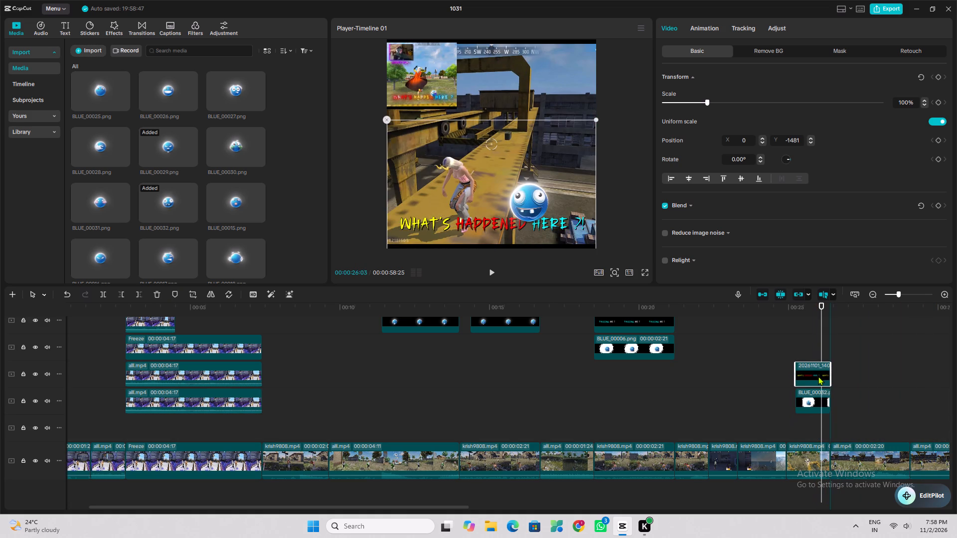
left_click_drag(818, 376, 820, 376)
Play the timeline from about 00:00:24:02 through the emoji and text overlays to check their timing and look.
left_click(764, 406)
key("space")
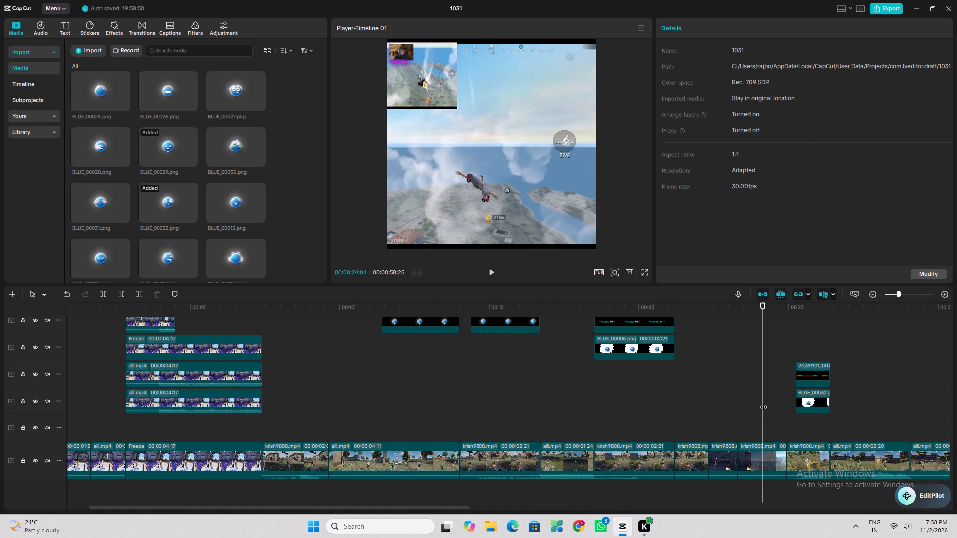
key("space")
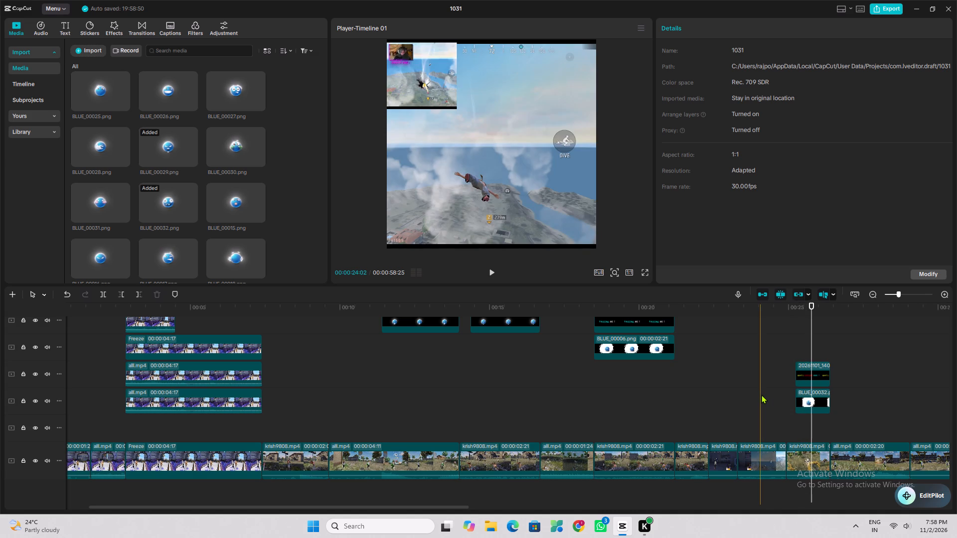
left_click(759, 397)
key("space")
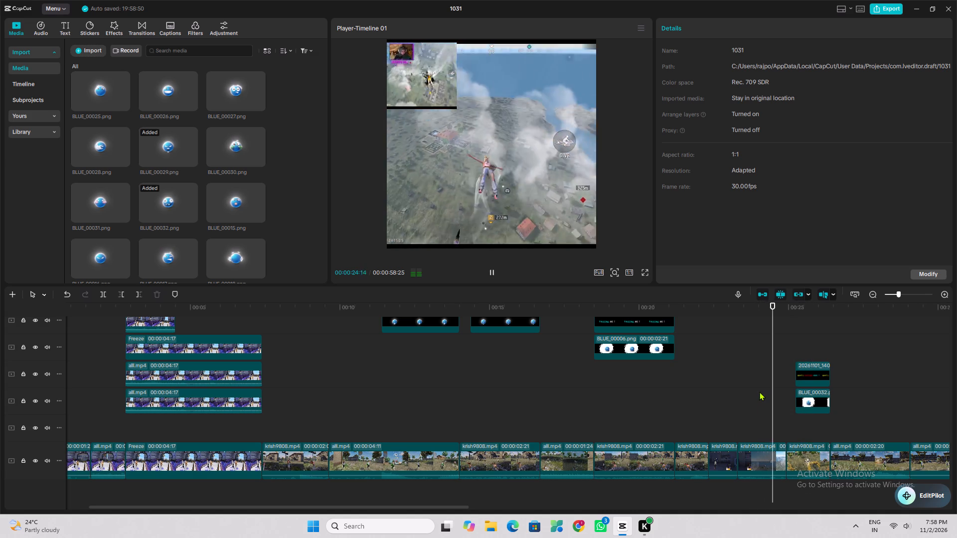
key("space")
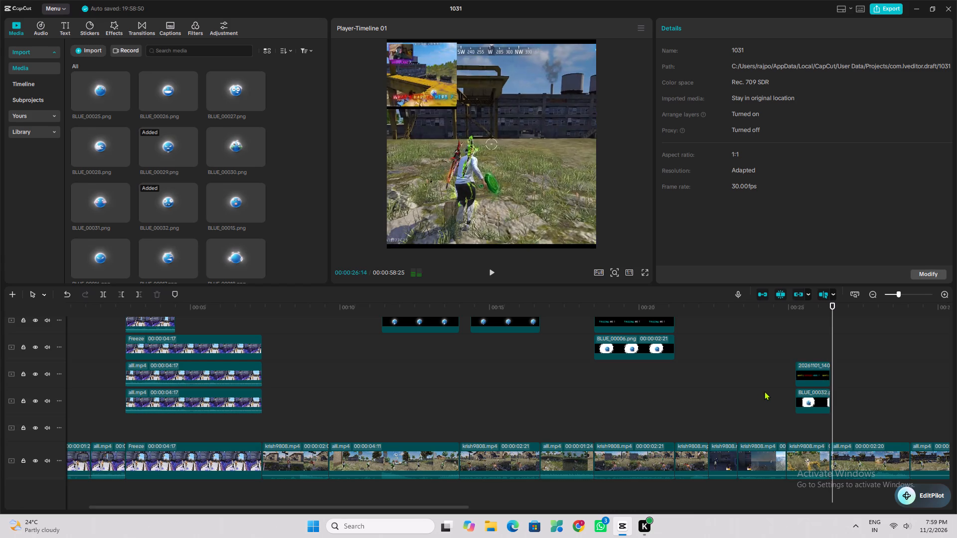
Scale the BLUE_00032.png emoji to 79% and place it just above the text at about X 667, Y -1143.
left_click(817, 393)
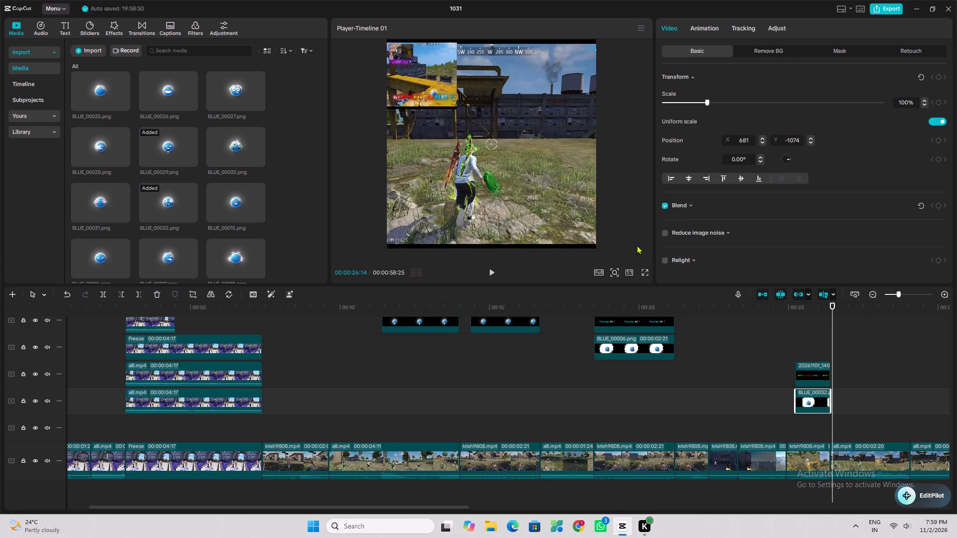
left_click(804, 330)
left_click(804, 396)
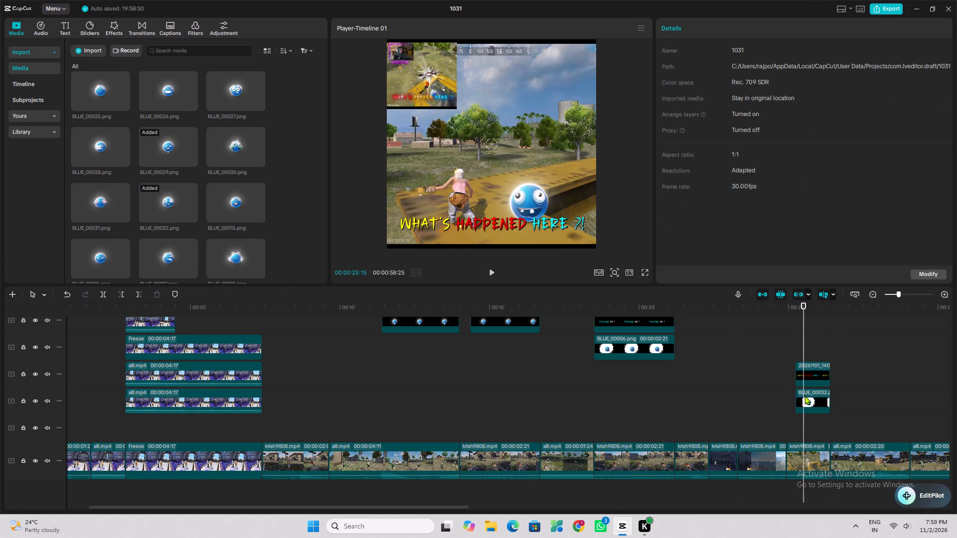
left_click_drag(631, 142, 621, 150)
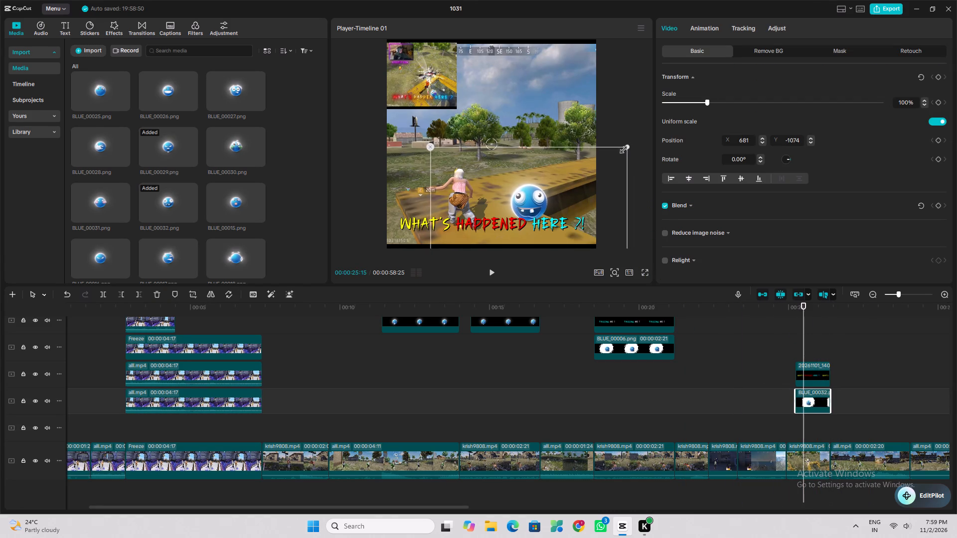
left_click_drag(621, 150, 606, 172)
left_click_drag(548, 188, 548, 199)
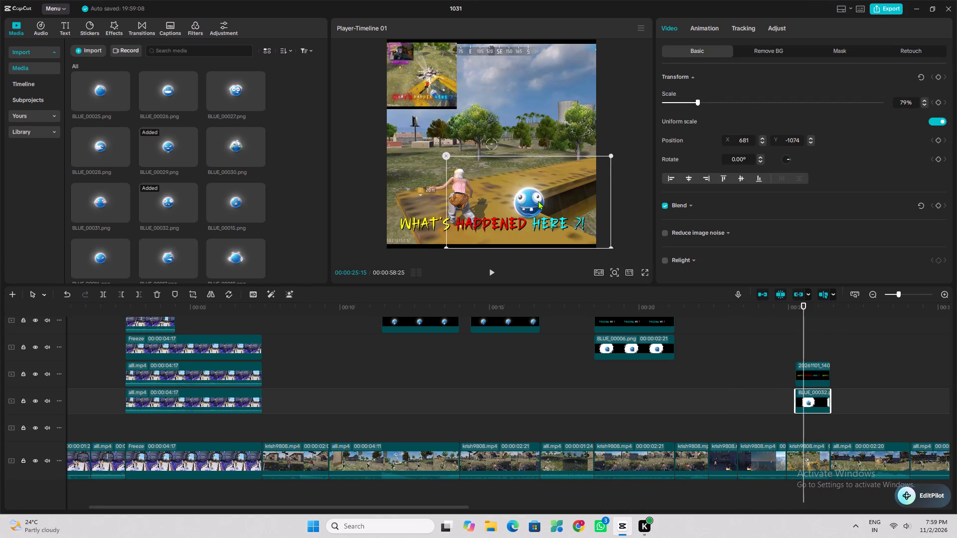
left_click(534, 188)
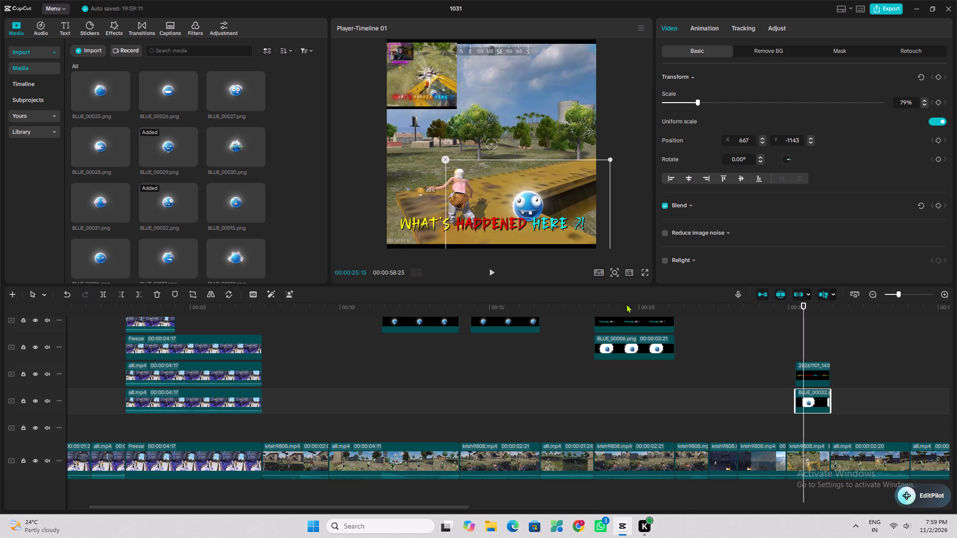
Move the "WHAT'S HAPPENED HERE ?!" text image and the BLUE_00032.png emoji earlier to start at the gameplay cut at about 00:00:24:28.
left_click(718, 367)
key("space")
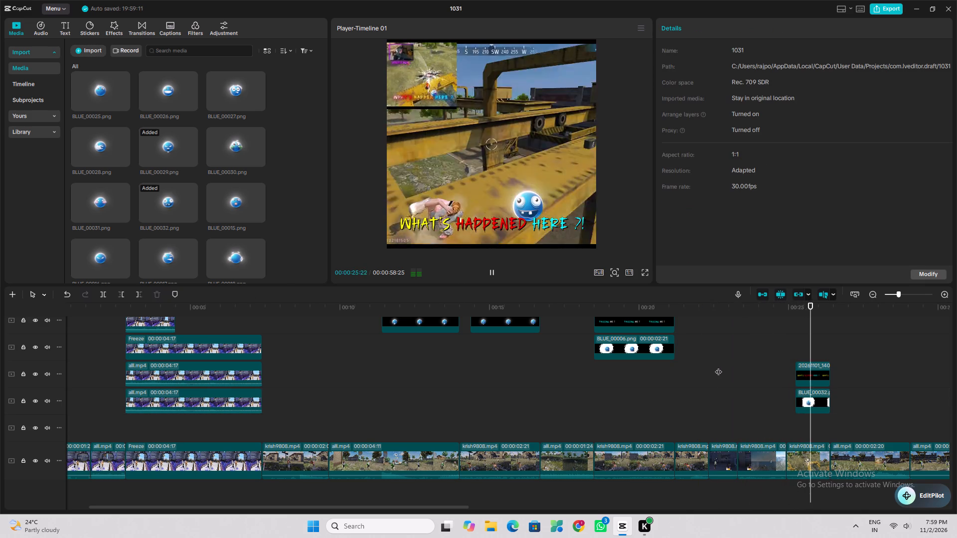
key("space")
left_click(785, 424)
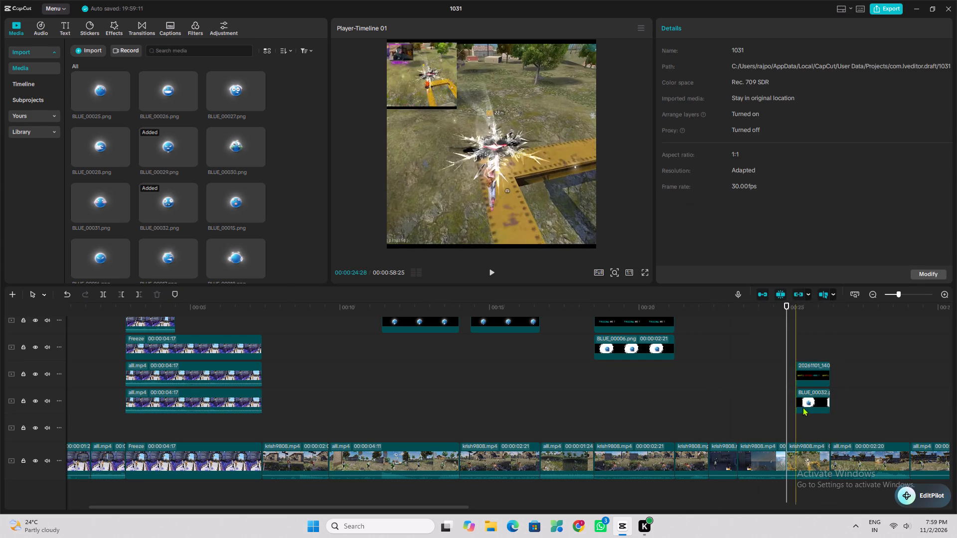
left_click_drag(811, 376, 801, 376)
left_click_drag(811, 396, 800, 400)
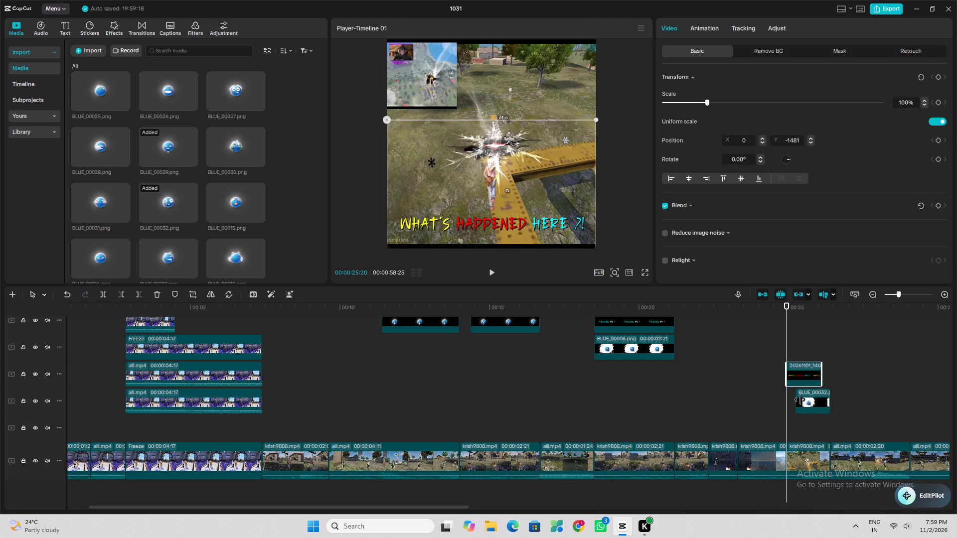
left_click_drag(800, 400, 800, 397)
Extend the ends of the "WHAT'S HAPPENED HERE ?!" text image and the BLUE_00032.png emoji to the end of the gameplay clip beneath.
left_click(820, 374)
left_click_drag(820, 374, 825, 375)
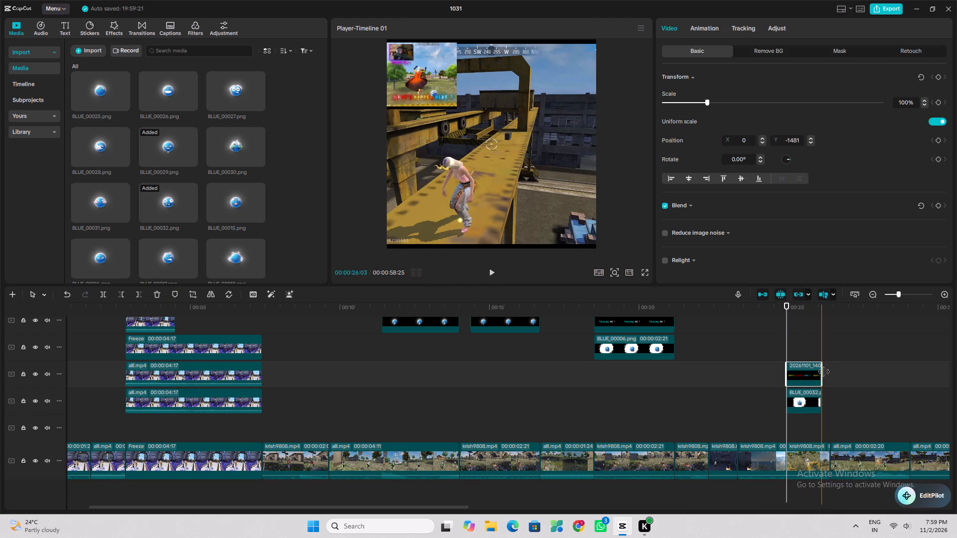
left_click_drag(821, 372, 831, 370)
left_click(809, 401)
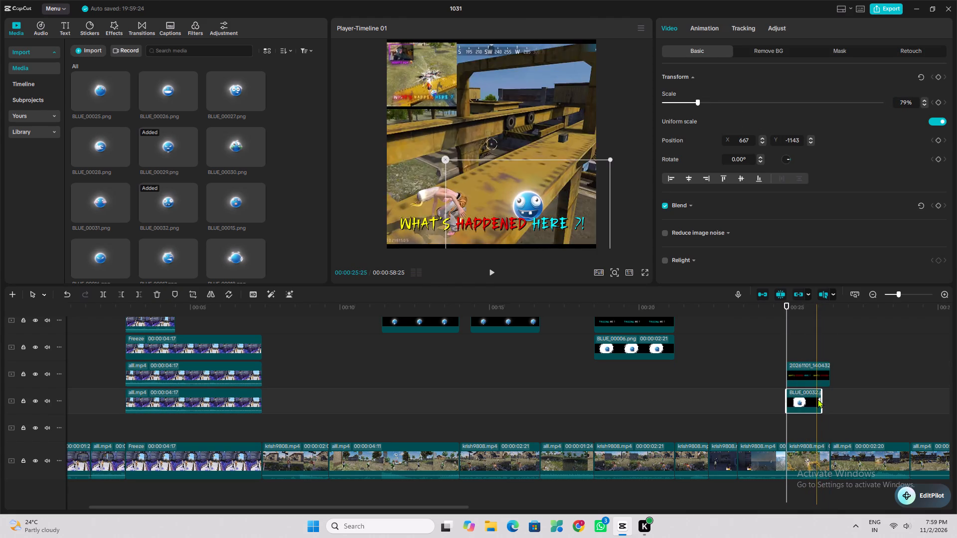
left_click_drag(821, 397, 826, 397)
left_click(772, 407)
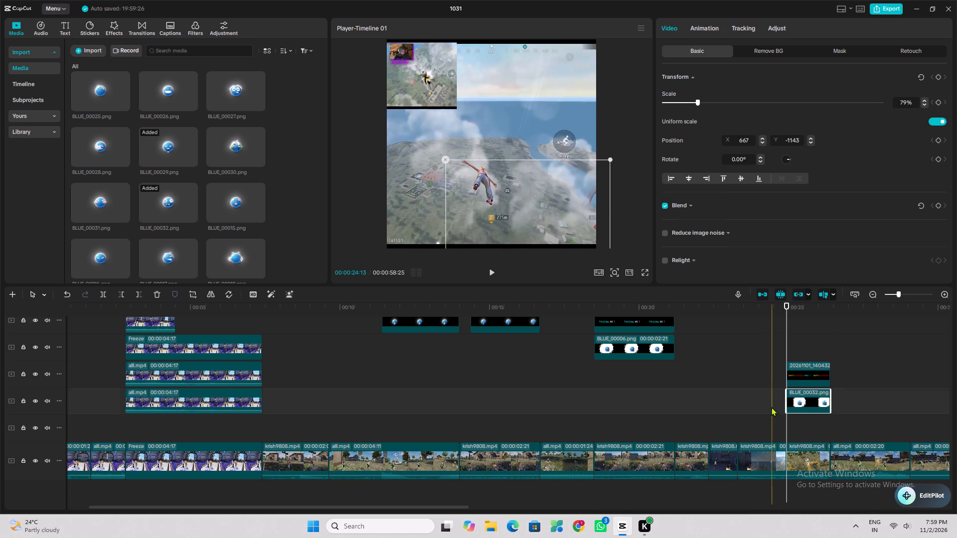
key("space")
key("space")
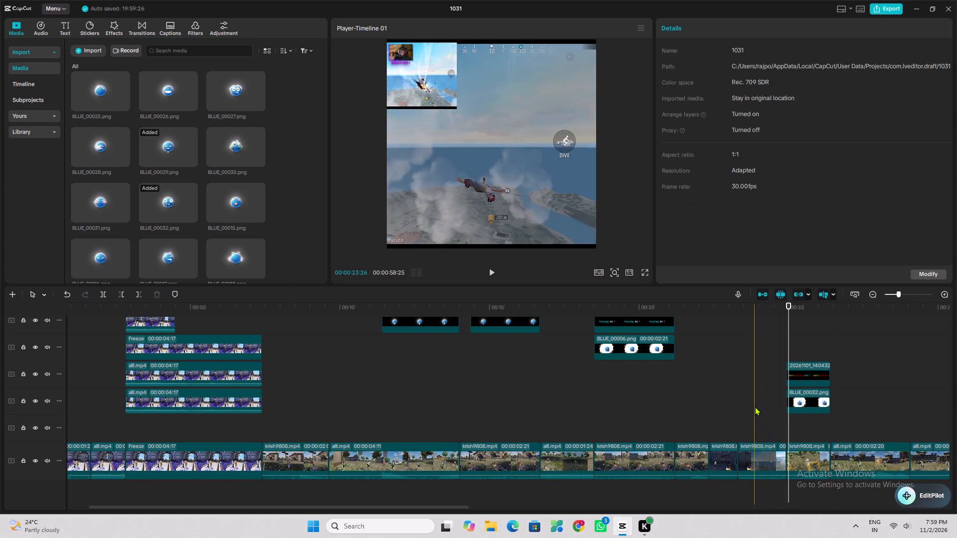
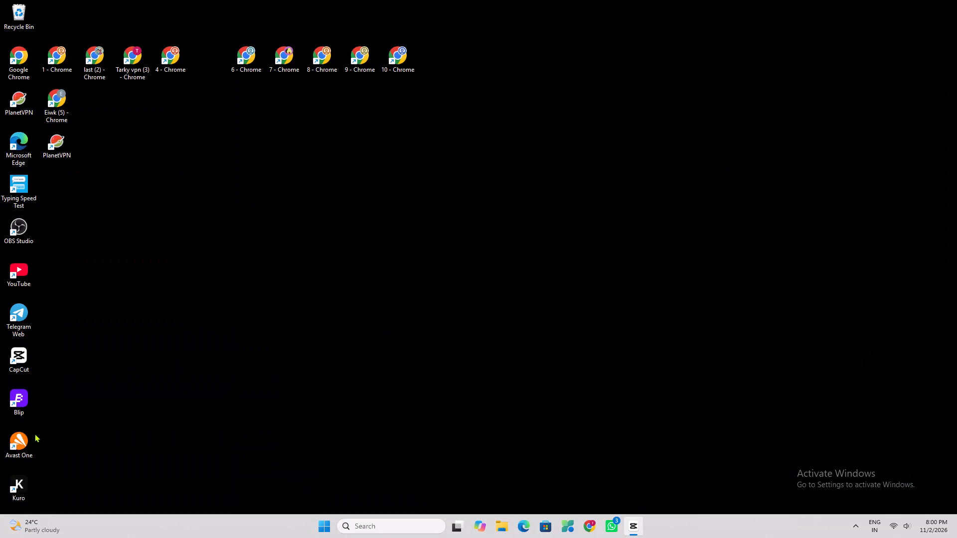
Launch the Kuro application from the desktop.
double_click(20, 486)
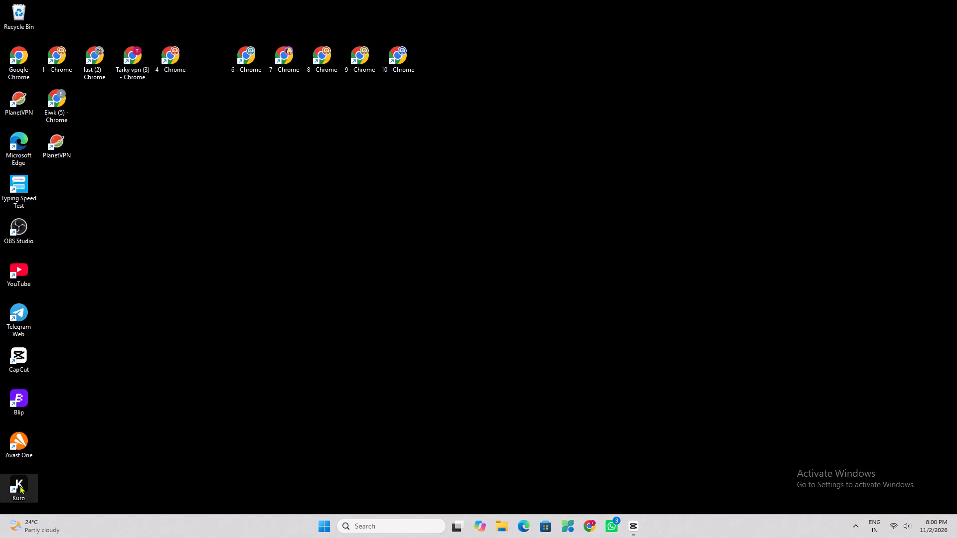
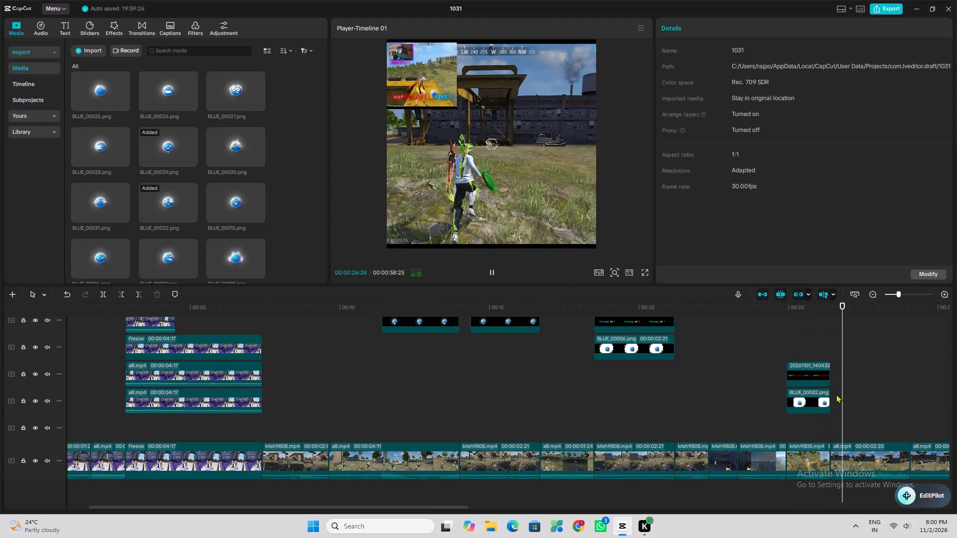
Play back the section just after the BLUE_00032.png overlay to review the gameplay against the corner reference video.
key("space")
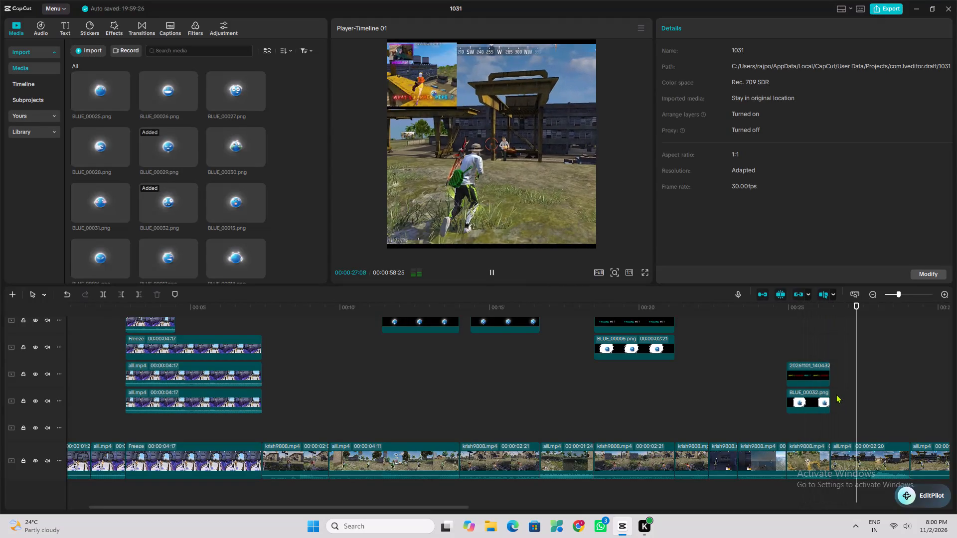
key("space")
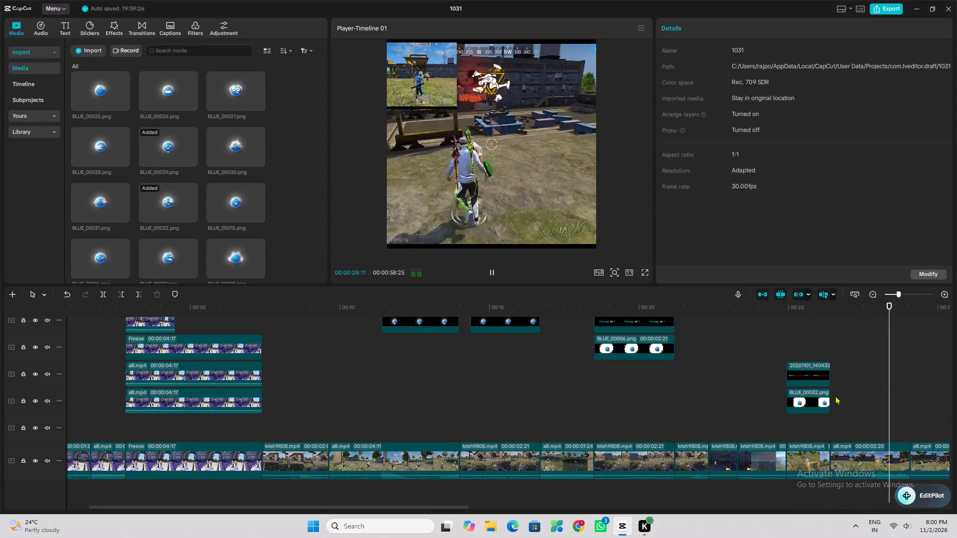
key("space")
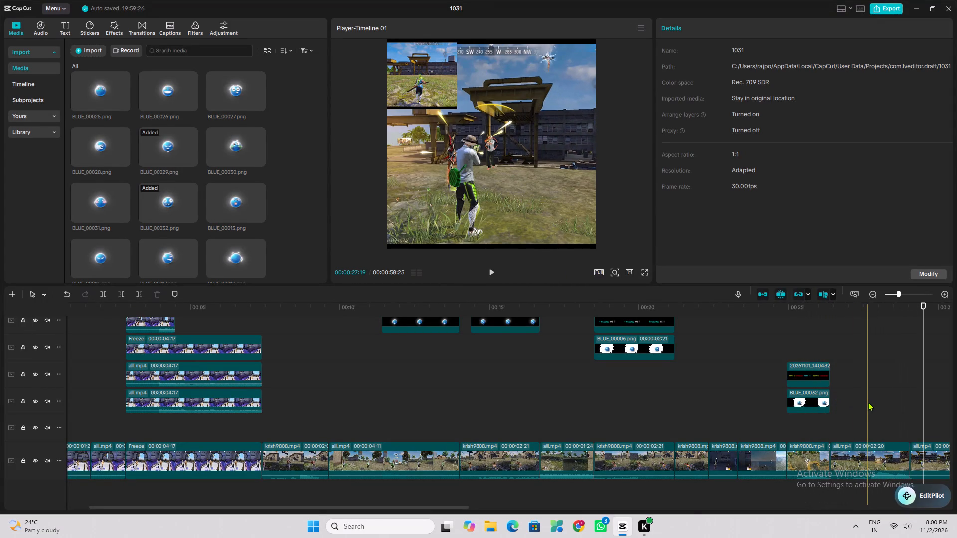
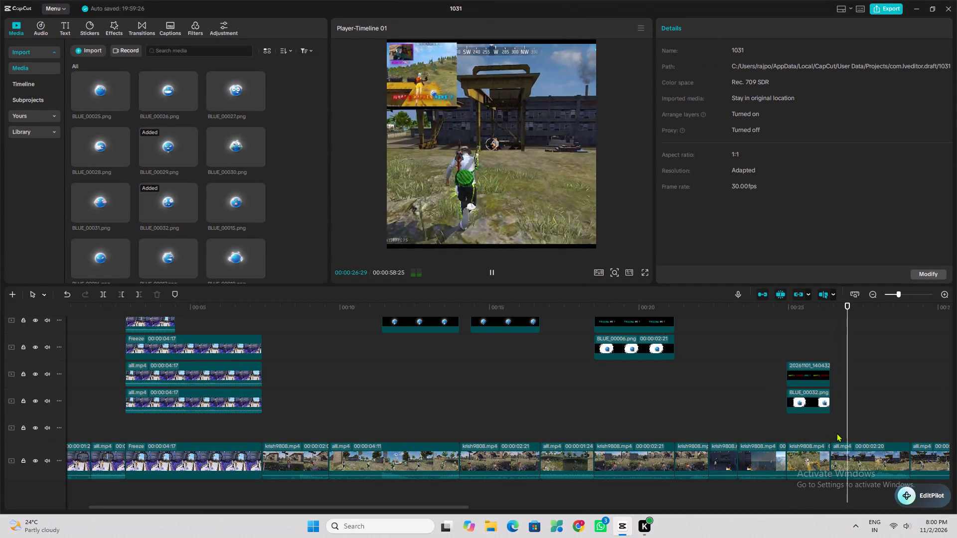
Play back the gameplay just after the BLUE_00032.png overlay and stop near the 29-second mark to compare it with the corner reference video.
key("space")
key("space")
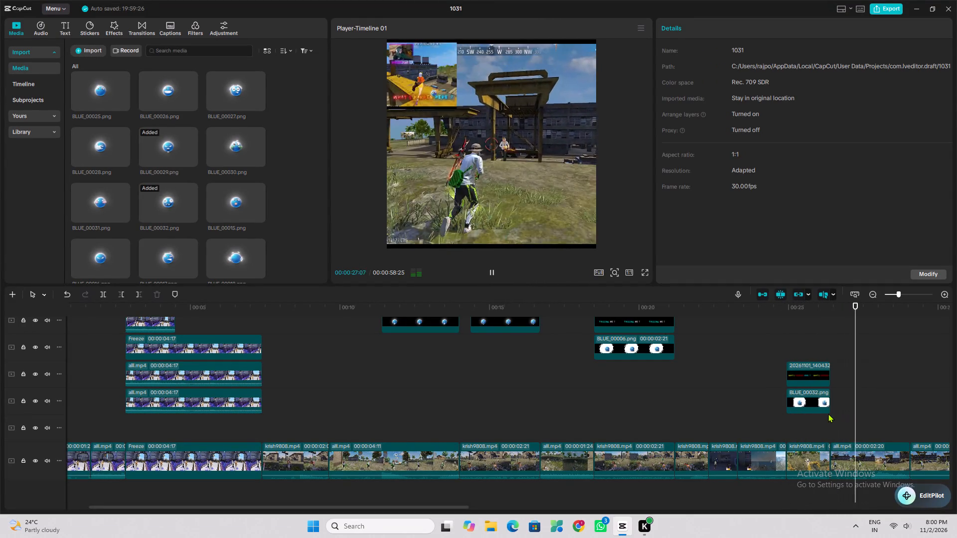
key("space")
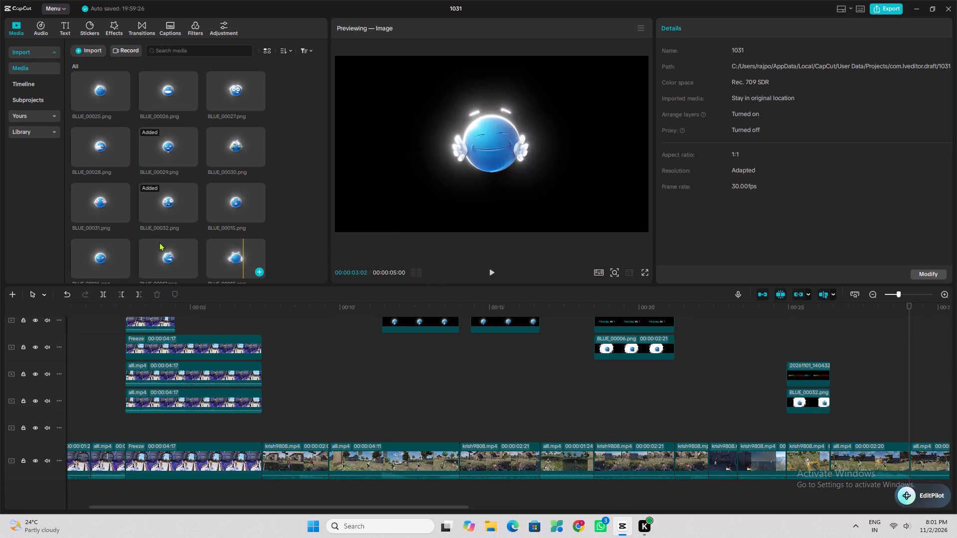
Browse the imported emoji images and add BLUE_00103.png to the empty track directly above the main video, starting at about 27 seconds.
scroll(155, 222, "up", 1)
scroll(95, 191, "up", 1)
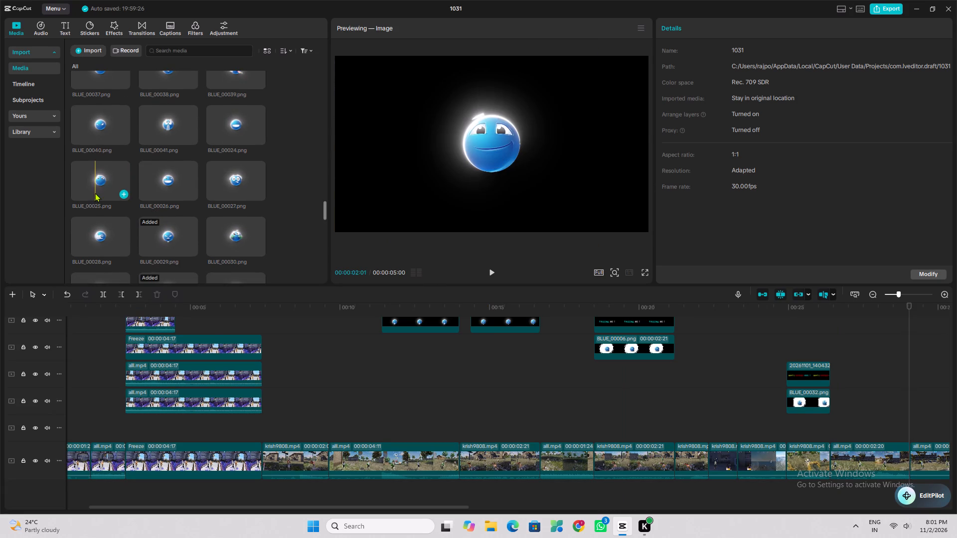
scroll(231, 180, "up", 3)
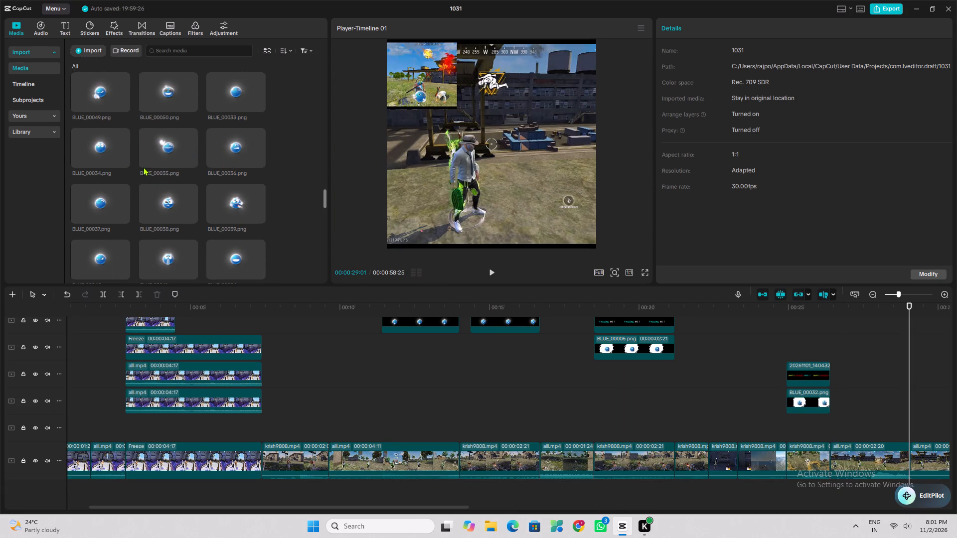
scroll(195, 134, "up", 2)
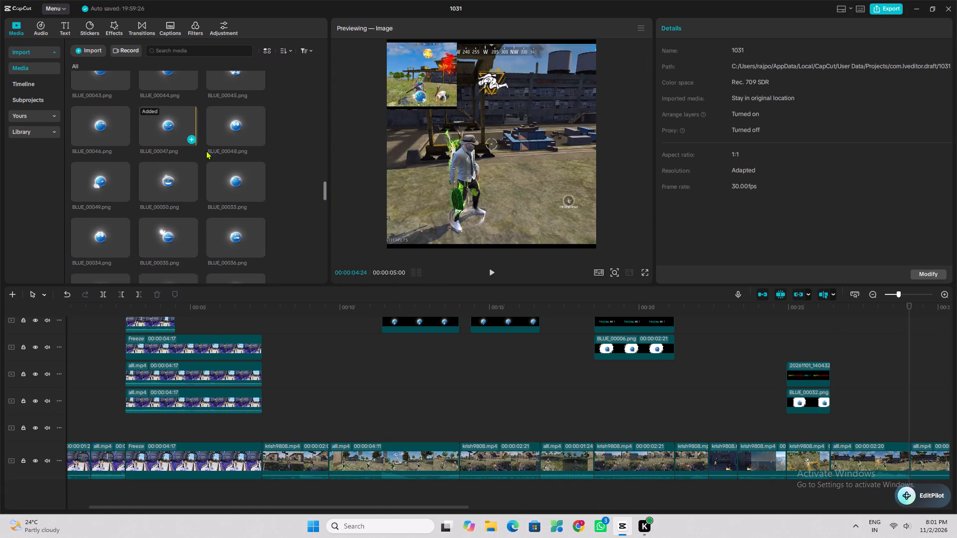
scroll(130, 169, "up", 2)
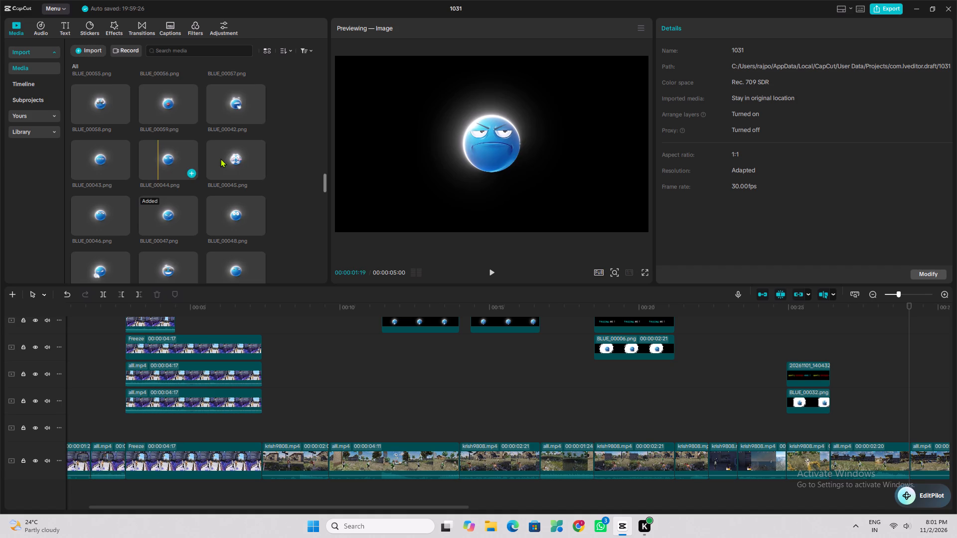
scroll(230, 158, "up", 2)
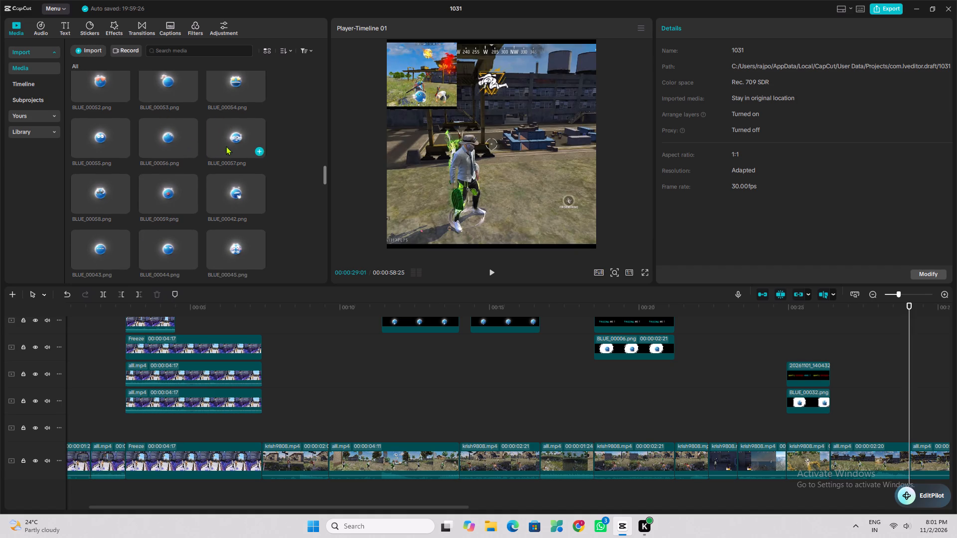
scroll(208, 167, "up", 2)
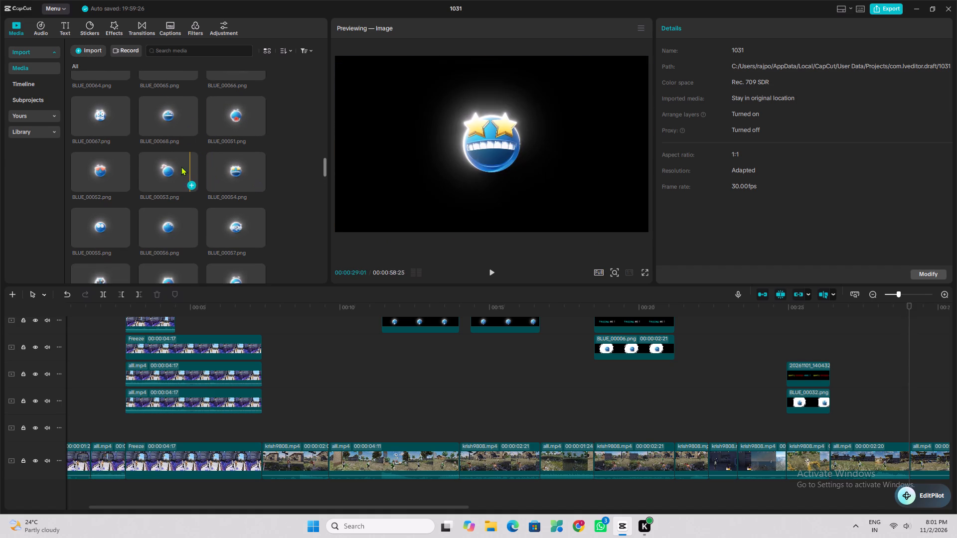
scroll(114, 170, "up", 2)
scroll(177, 162, "up", 1)
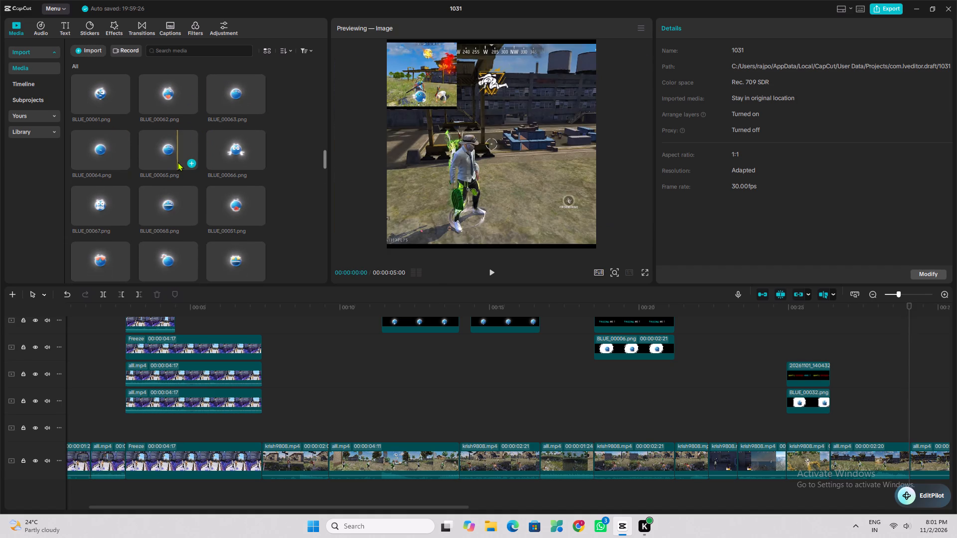
scroll(178, 162, "up", 5)
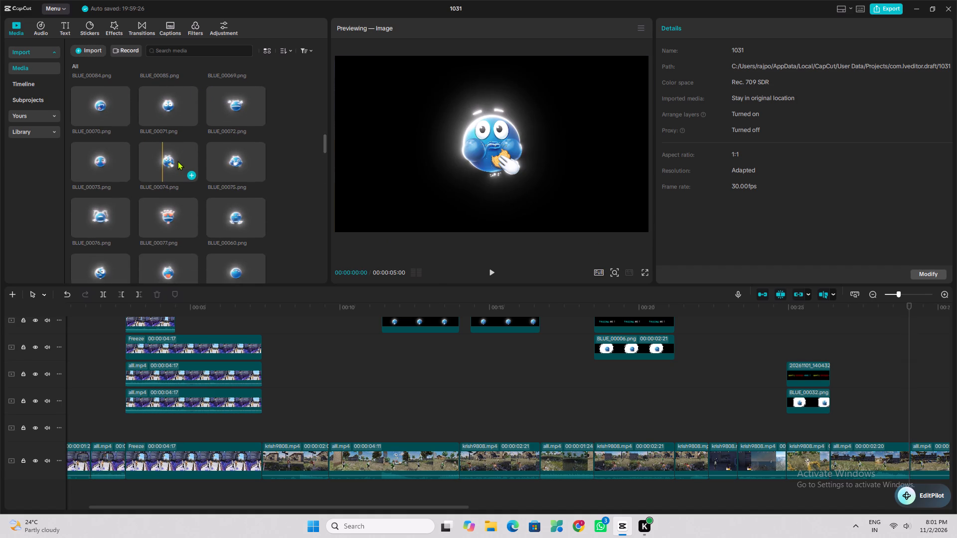
scroll(208, 122, "up", 2)
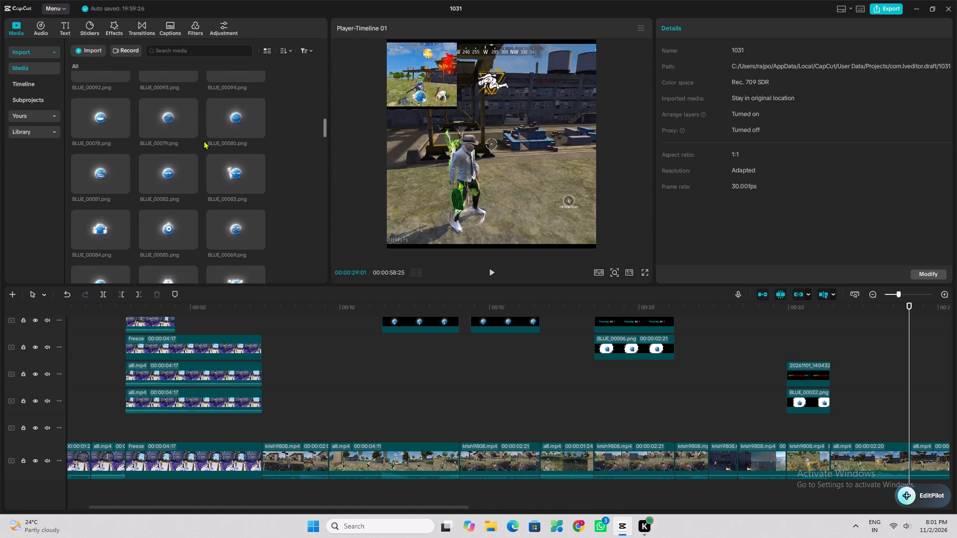
scroll(203, 140, "up", 5)
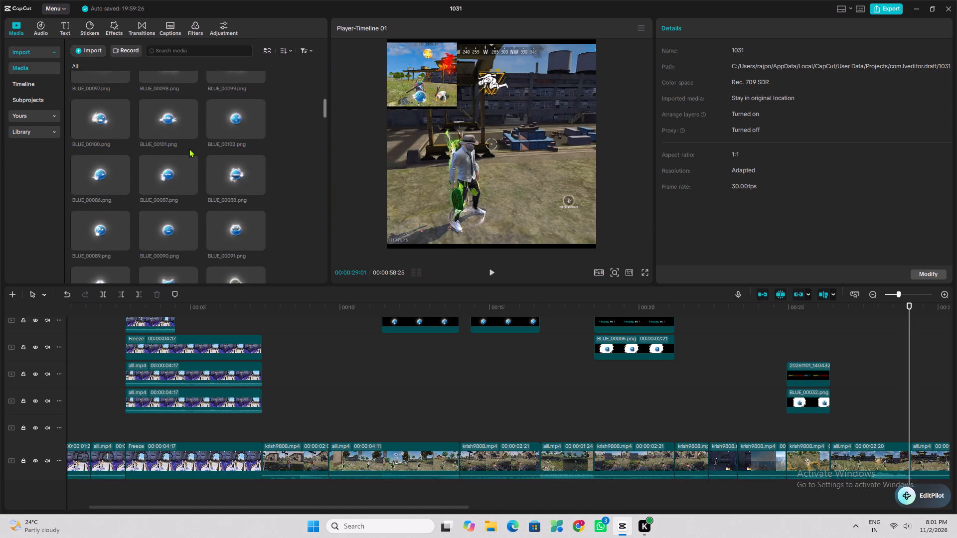
scroll(189, 148, "up", 5)
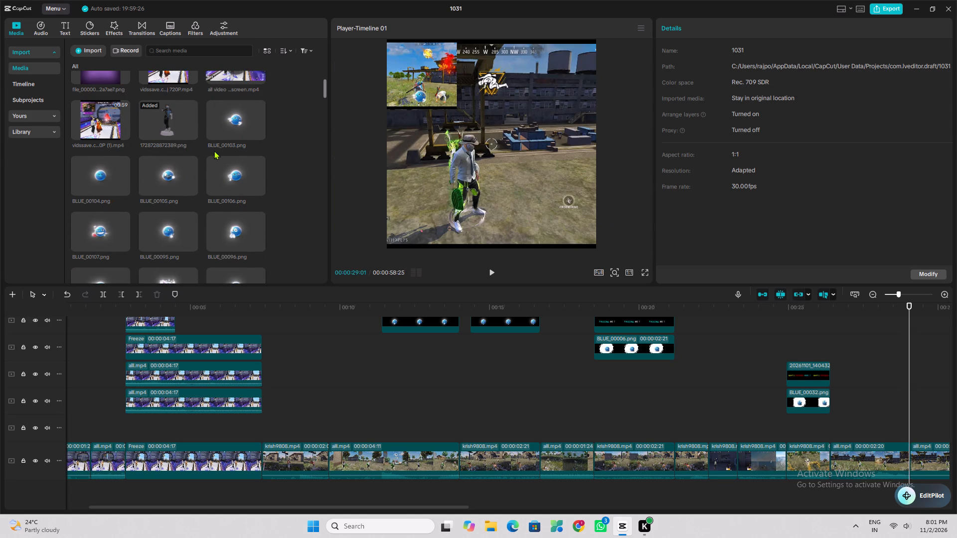
left_click_drag(230, 118, 835, 408)
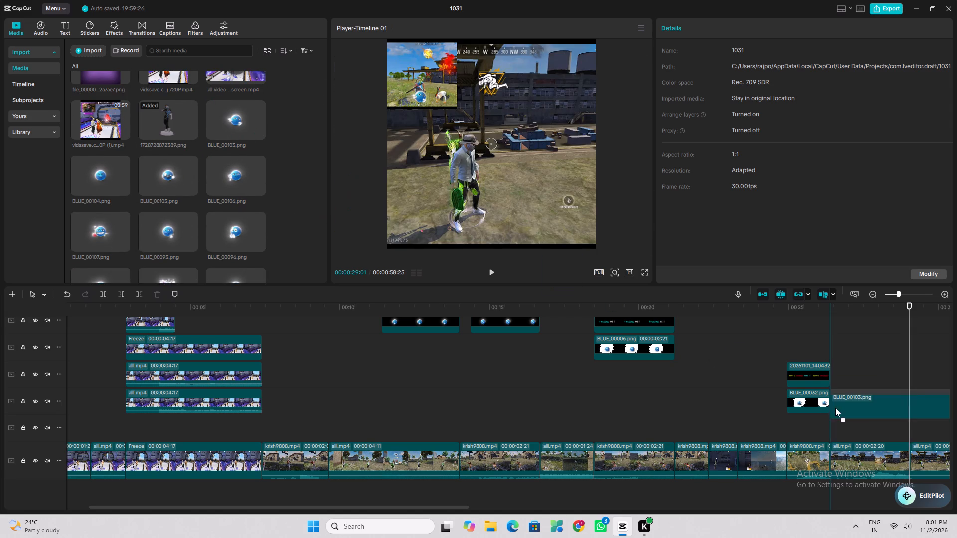
left_click_drag(835, 408, 846, 418)
Scale the BLUE_00103.png emoji to 90% and move it to the bottom centre of the frame, at X 0, Y -1330.
left_click(836, 416)
key("space")
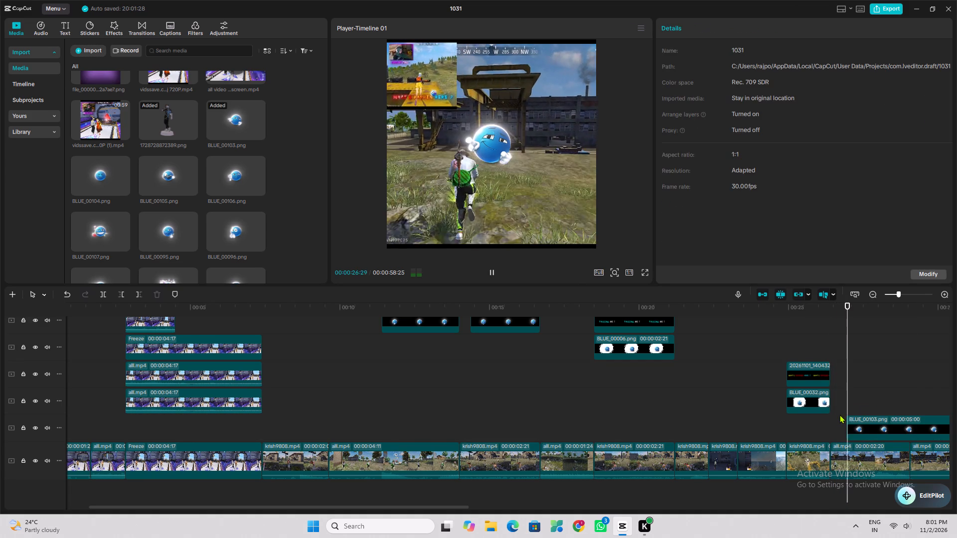
key("space")
left_click(877, 426)
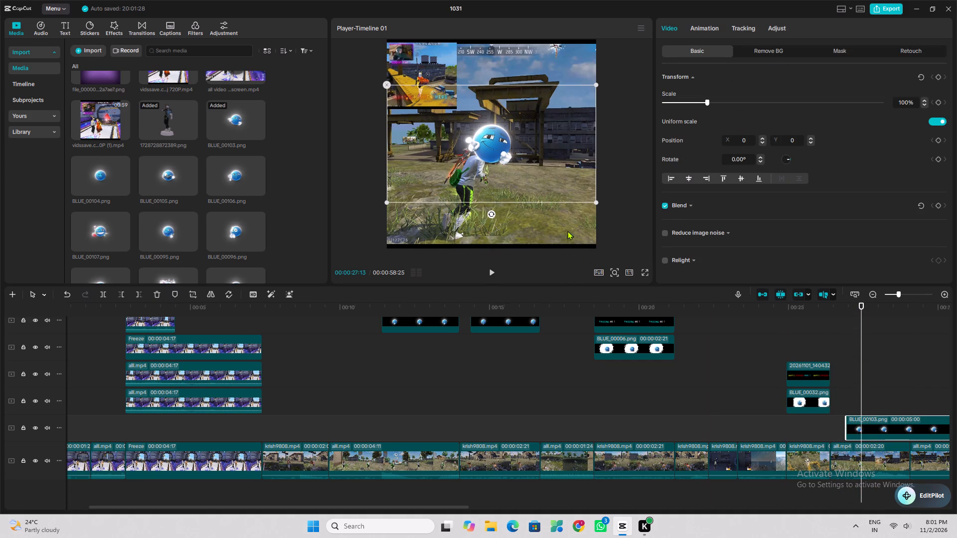
left_click_drag(594, 201, 522, 196)
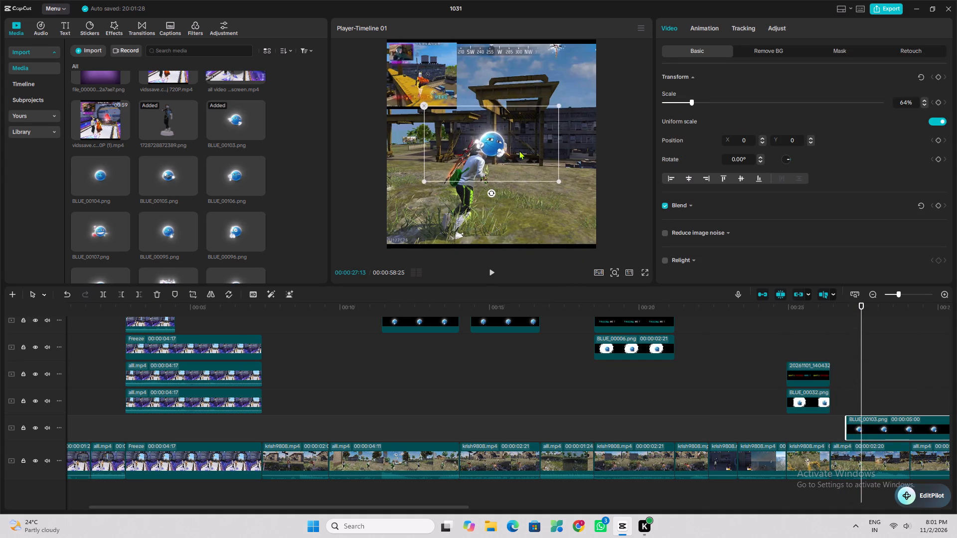
left_click_drag(519, 150, 521, 189)
left_click(705, 102)
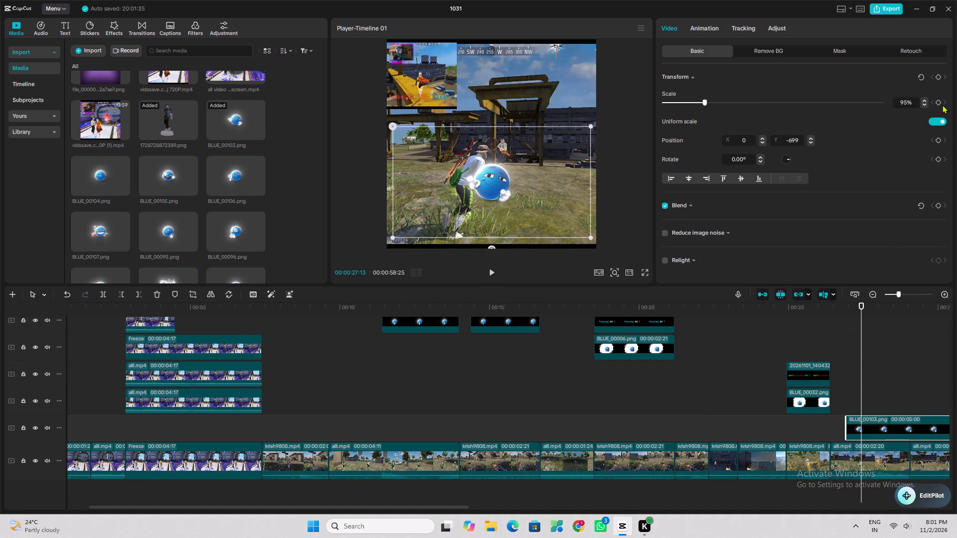
triple_click(923, 104)
double_click(923, 104)
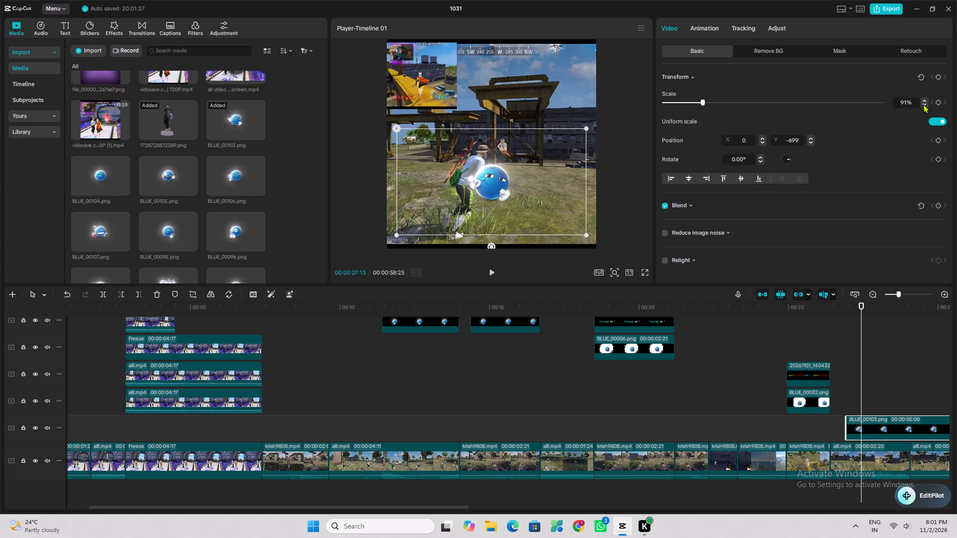
left_click_drag(547, 182, 545, 210)
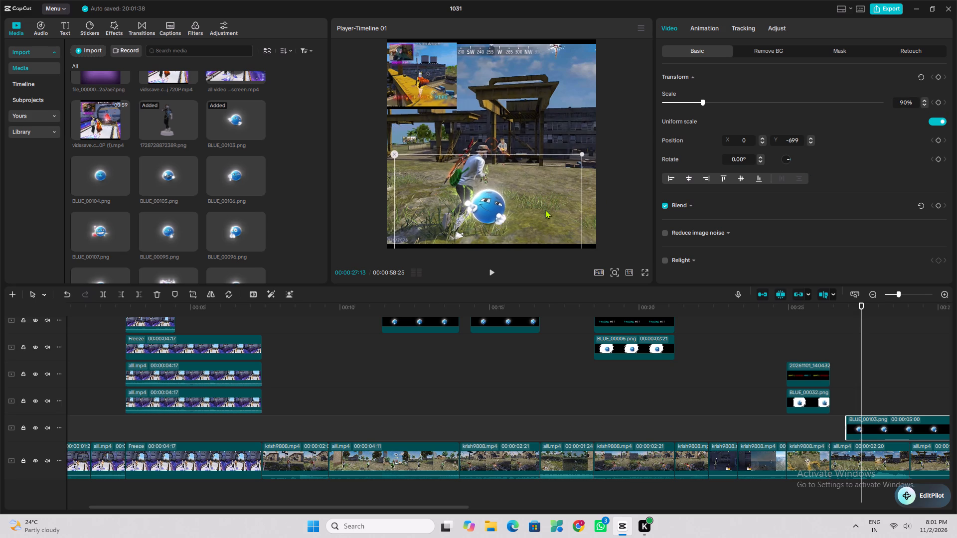
left_click_drag(545, 210, 547, 217)
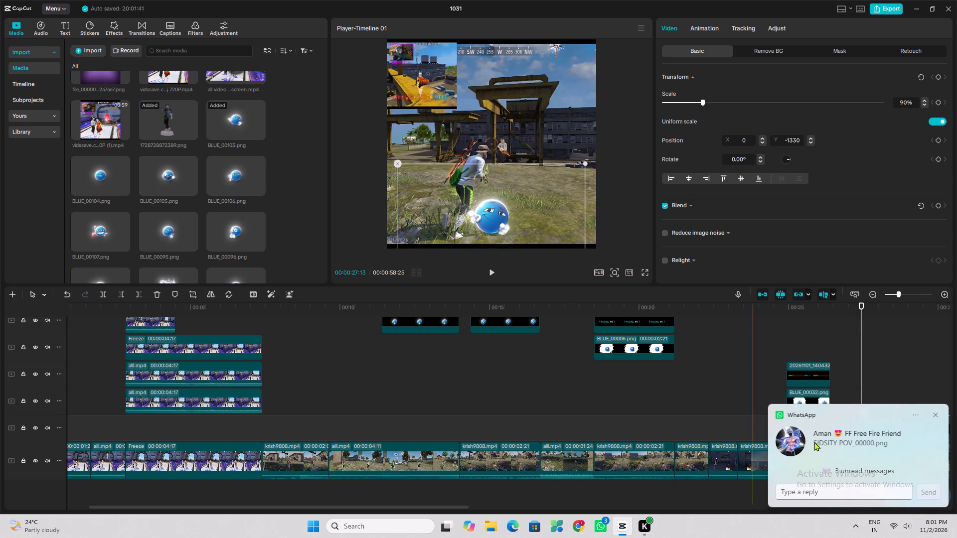
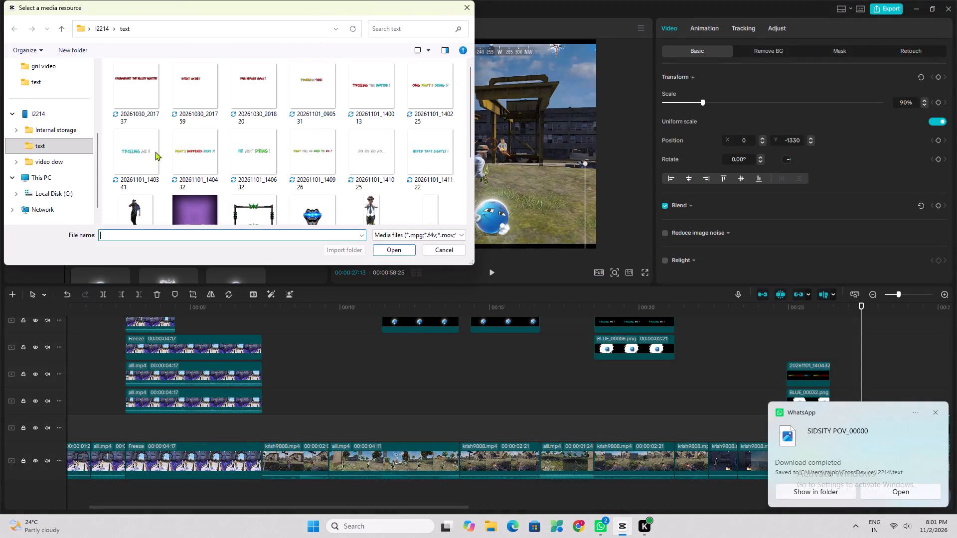
Import the SIDSITY POV_00000 text image from the text folder into the project media.
scroll(181, 148, "down", 3)
scroll(270, 144, "down", 3)
left_click(304, 170)
left_click(394, 243)
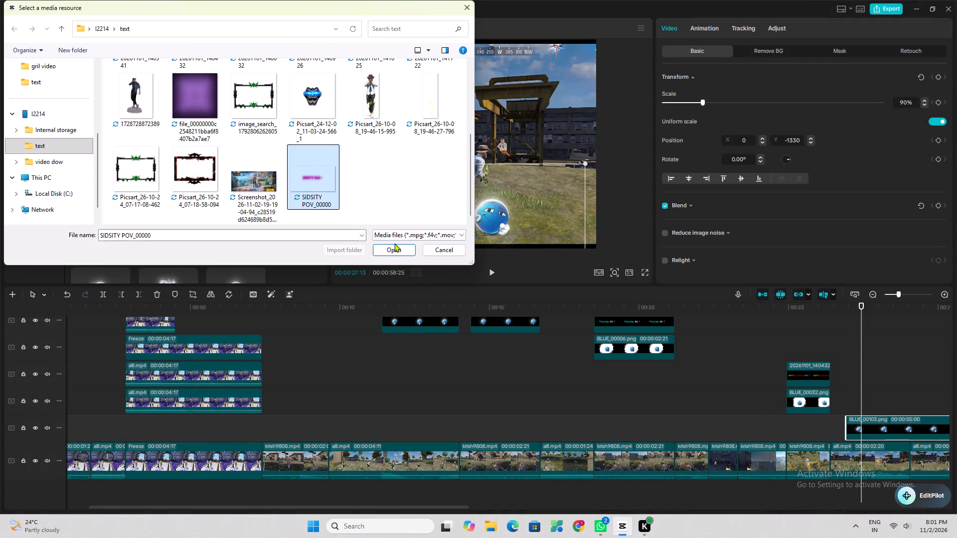
left_click(398, 248)
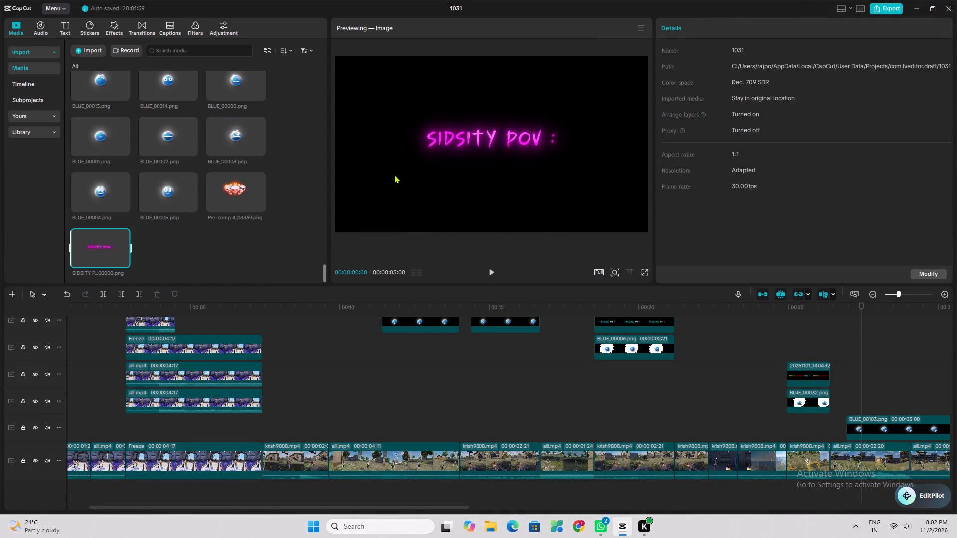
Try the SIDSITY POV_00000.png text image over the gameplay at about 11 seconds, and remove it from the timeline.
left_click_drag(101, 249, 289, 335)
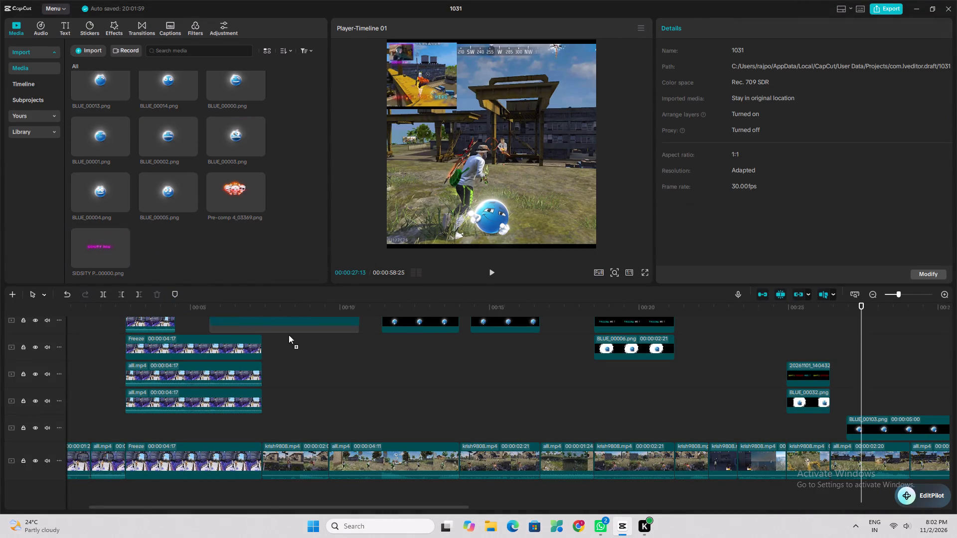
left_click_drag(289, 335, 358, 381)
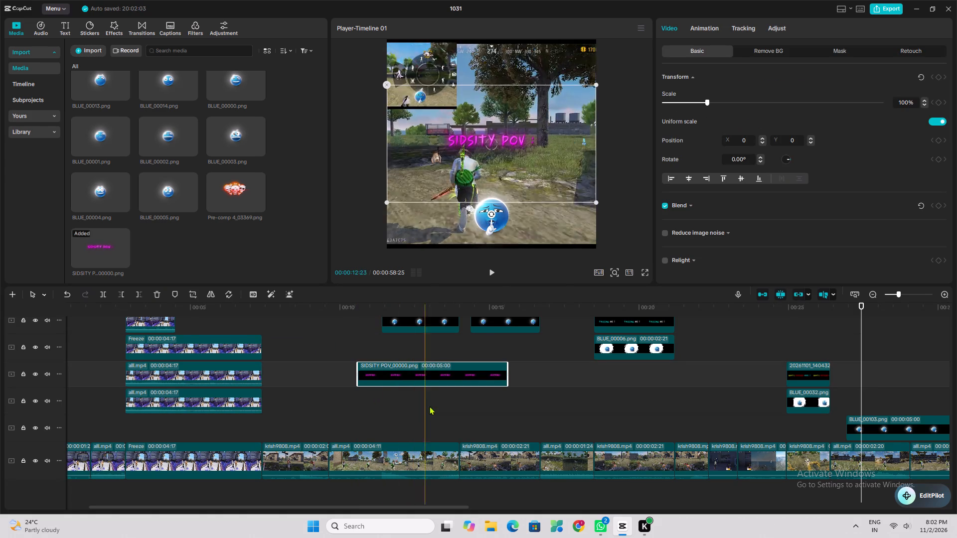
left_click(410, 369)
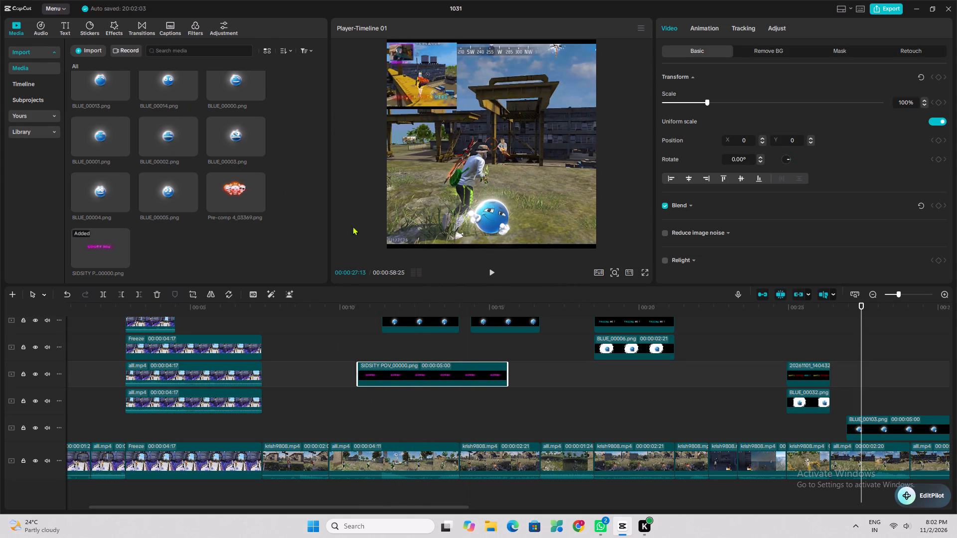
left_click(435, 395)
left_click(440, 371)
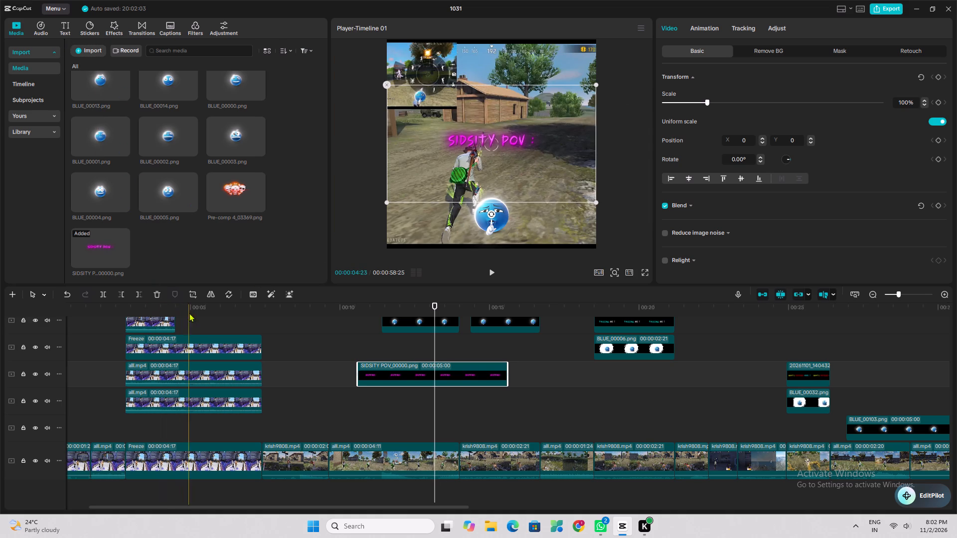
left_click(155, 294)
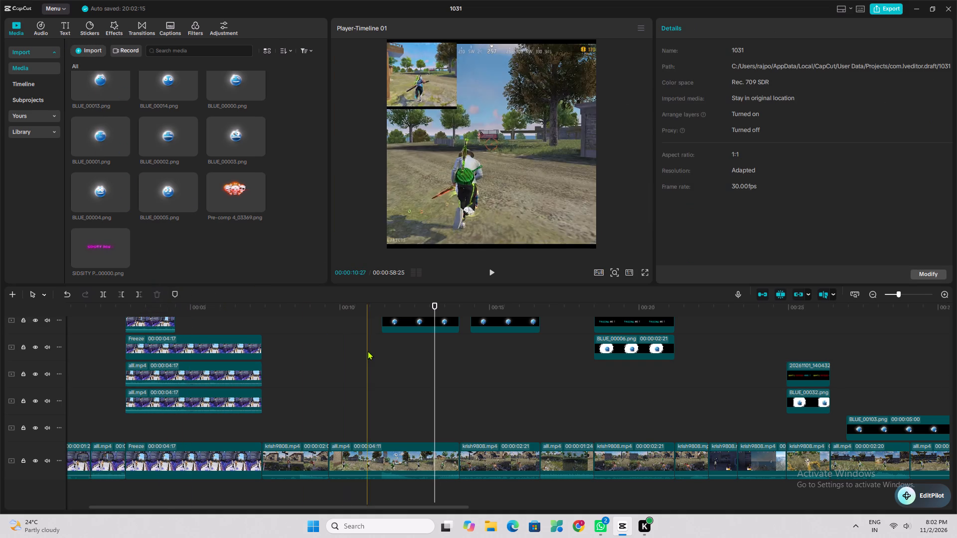
Play back the gameplay from about 24 to 31 seconds to check the emoji overlays against the corner reference video.
left_click(386, 367)
left_click(367, 375)
key("space")
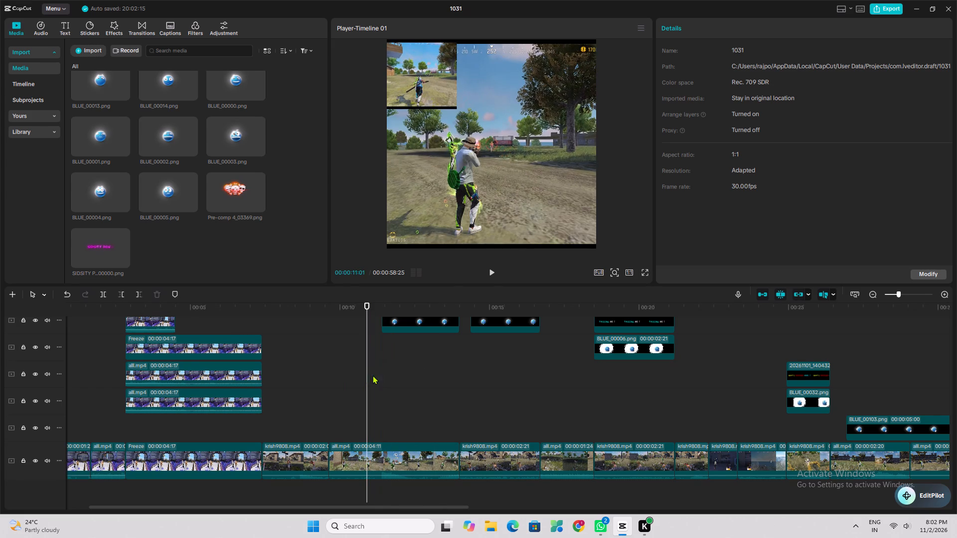
left_click(760, 400)
key("space")
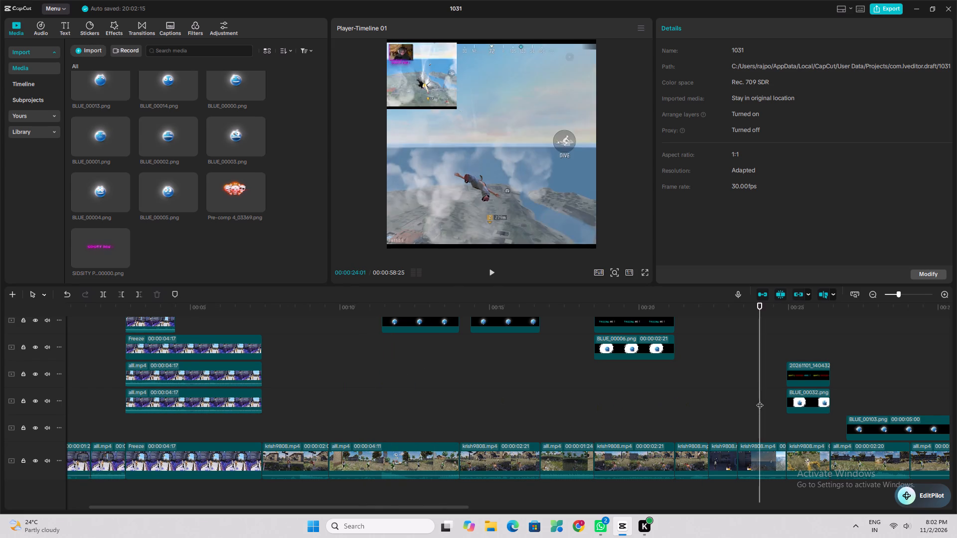
key("space")
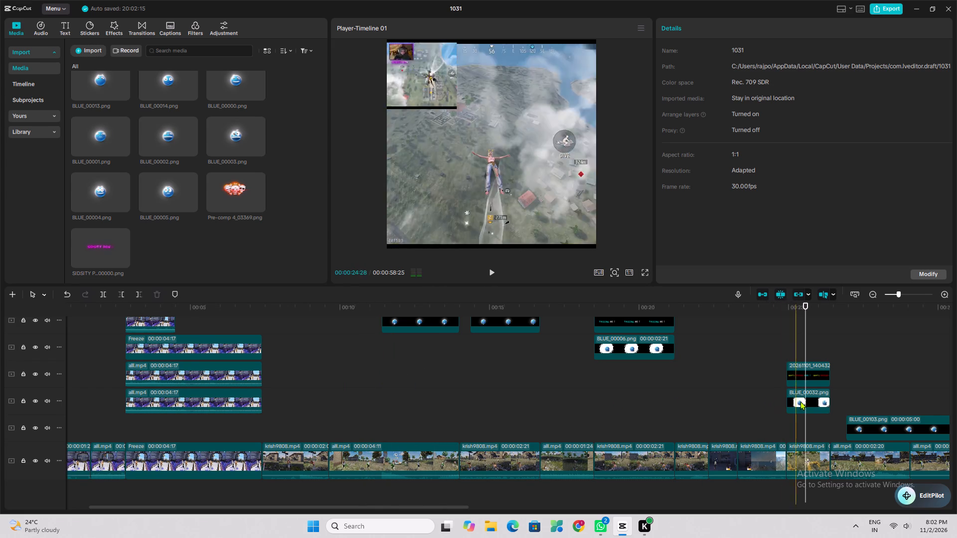
key("space")
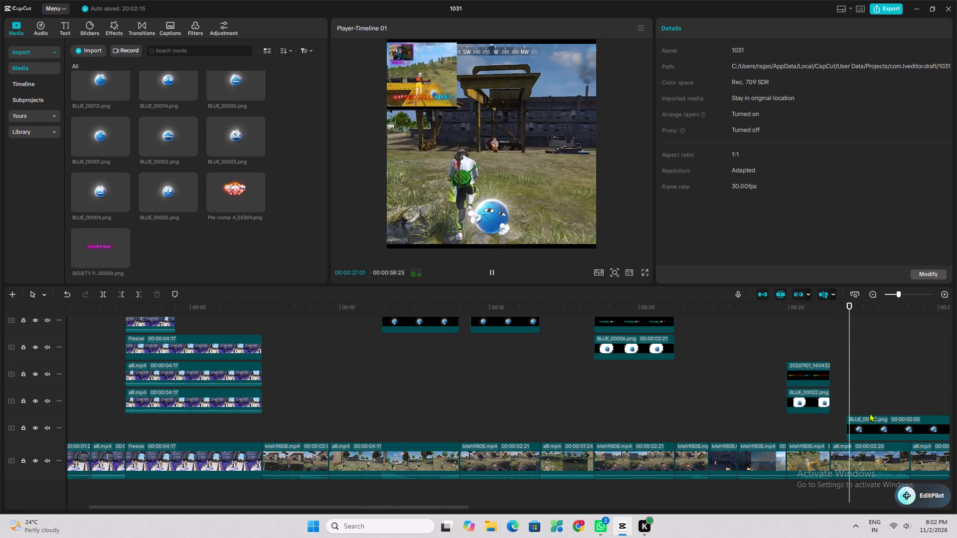
key("space")
key("space")
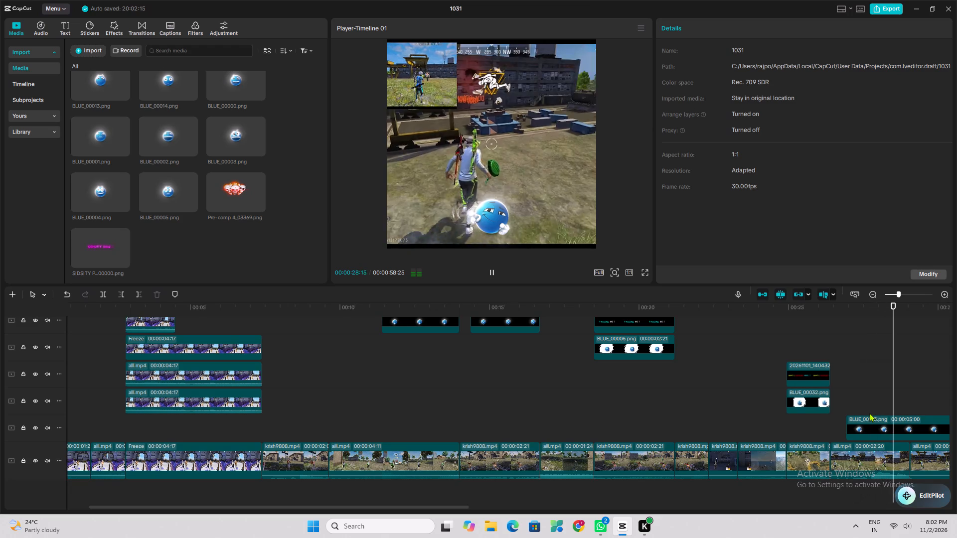
key("space")
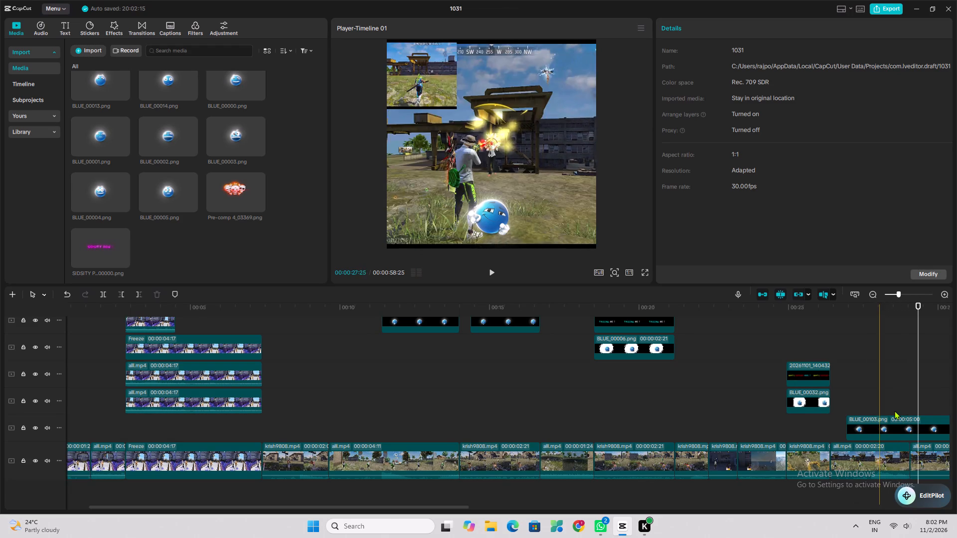
key("space")
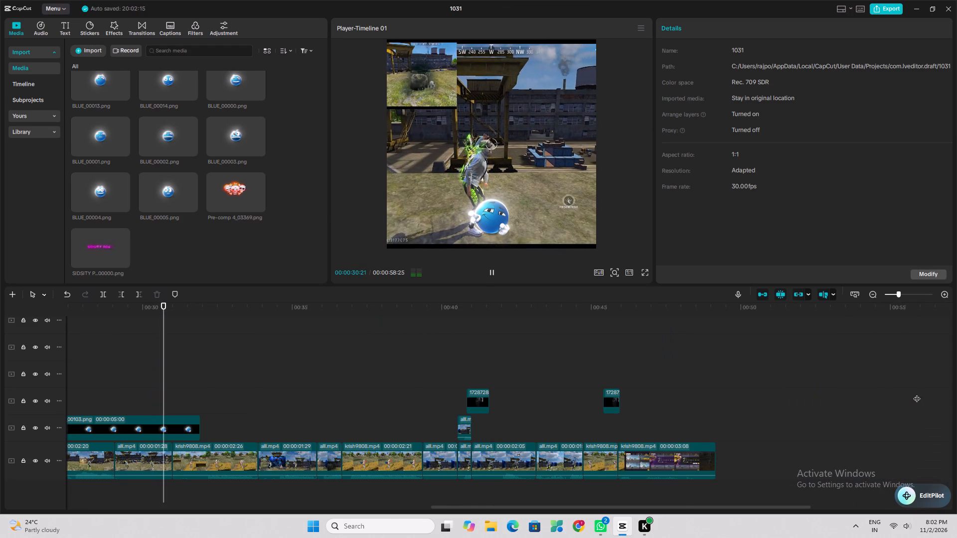
key("space")
Trim the end of the BLUE_00103.png overlay back to the main-video cut at about 29 seconds.
left_click(150, 421)
left_click_drag(200, 431, 185, 433)
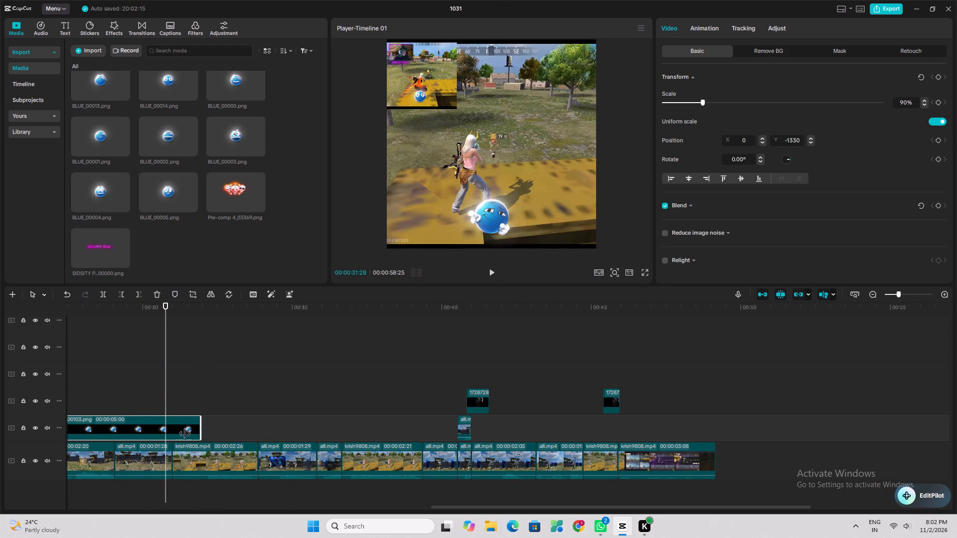
left_click_drag(185, 433, 150, 441)
left_click(105, 356)
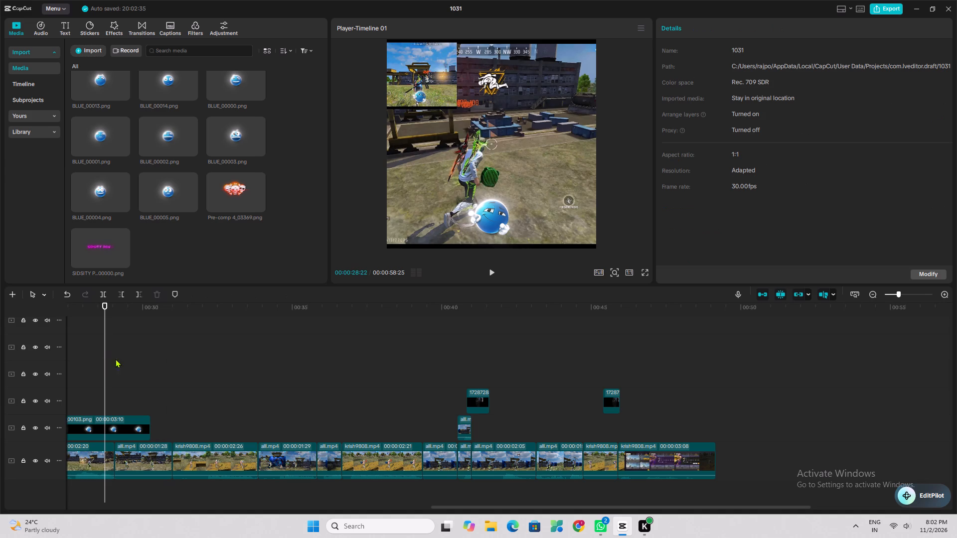
left_click(138, 417)
left_click_drag(148, 424, 119, 437)
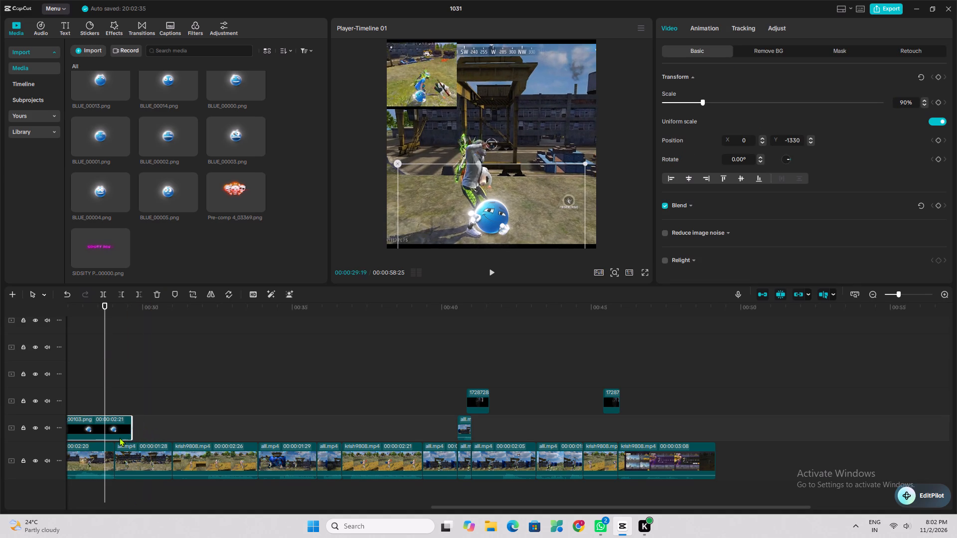
left_click_drag(119, 437, 114, 441)
Add the BLUE_00014.png emoji to the track directly above the main video, starting at about 31.7 seconds, matching the reference video.
left_click(106, 367)
key("space")
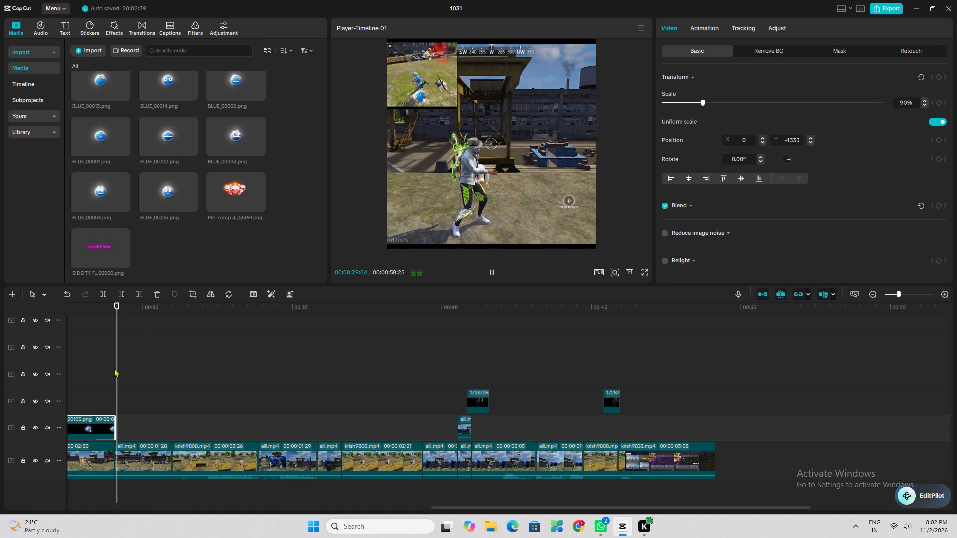
key("space")
left_click(170, 374)
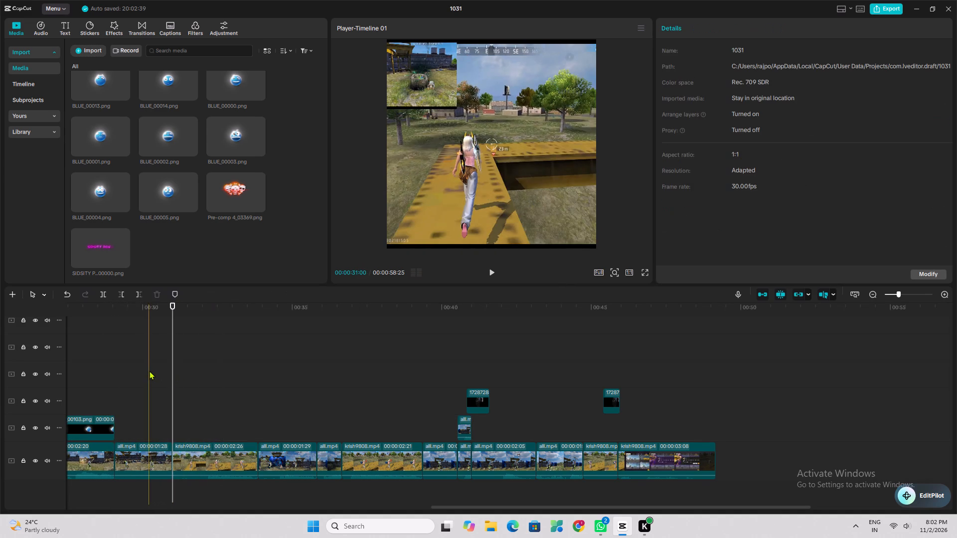
left_click(149, 371)
key("space")
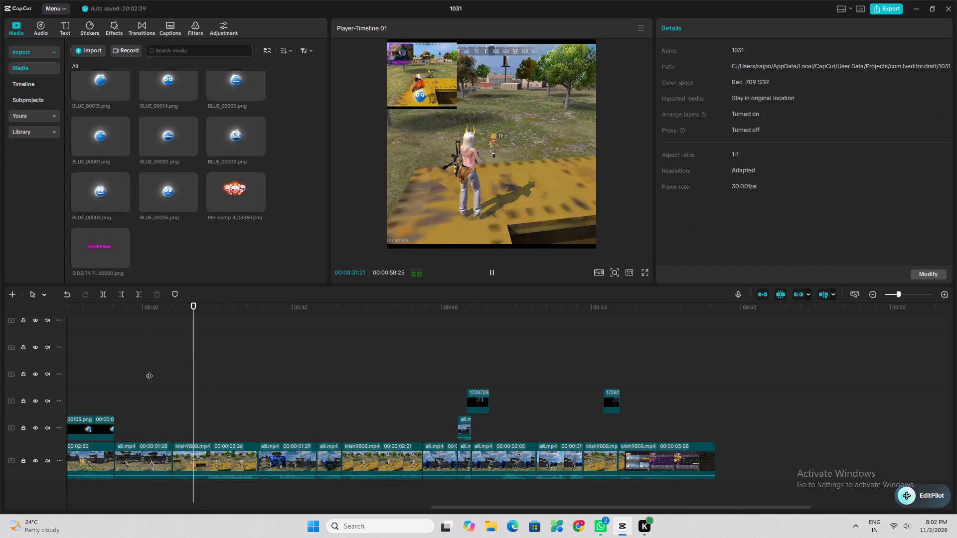
key("space")
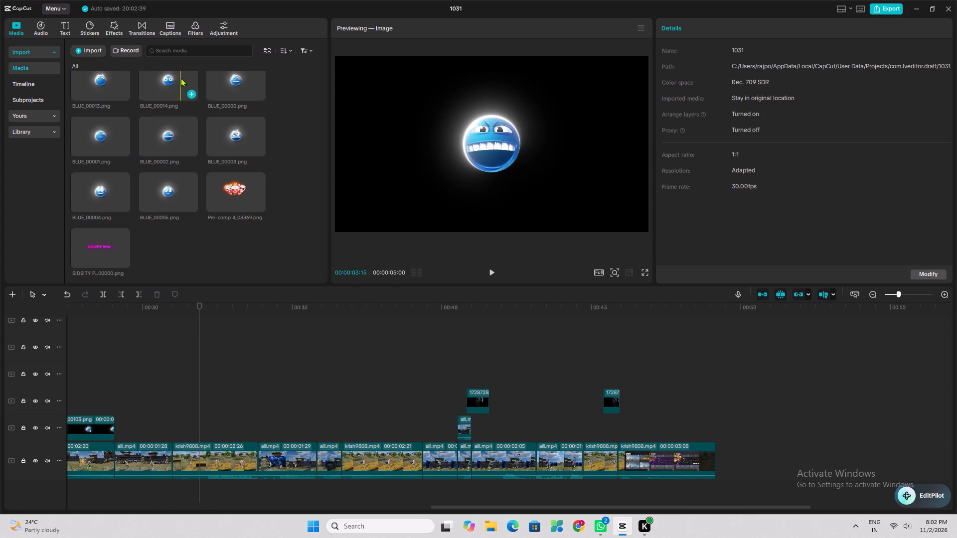
left_click_drag(163, 75, 176, 415)
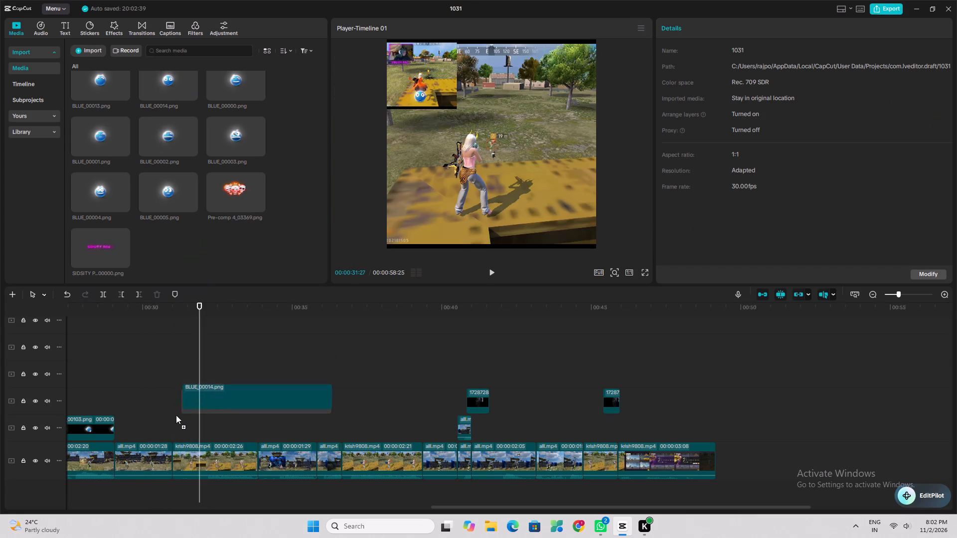
left_click_drag(176, 415, 192, 427)
Scale the BLUE_00014.png emoji to 90% and move it to the bottom centre of the frame, at X 0, Y -1326.
left_click(174, 407)
key("space")
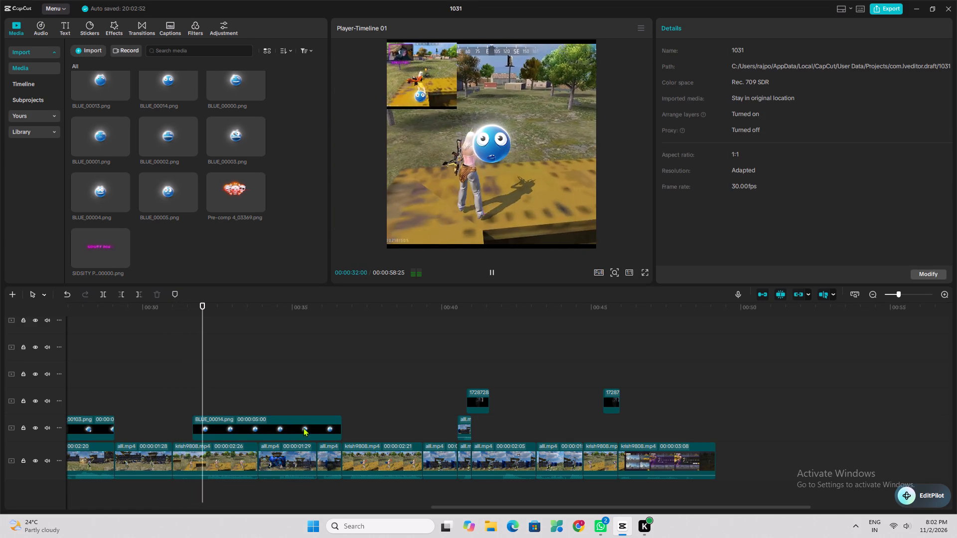
key("space")
left_click(234, 421)
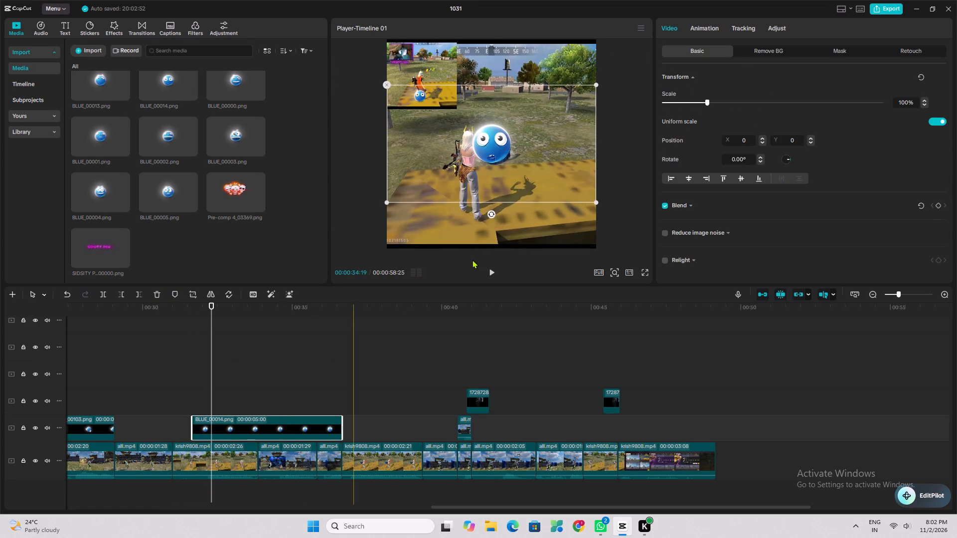
left_click_drag(500, 172, 499, 240)
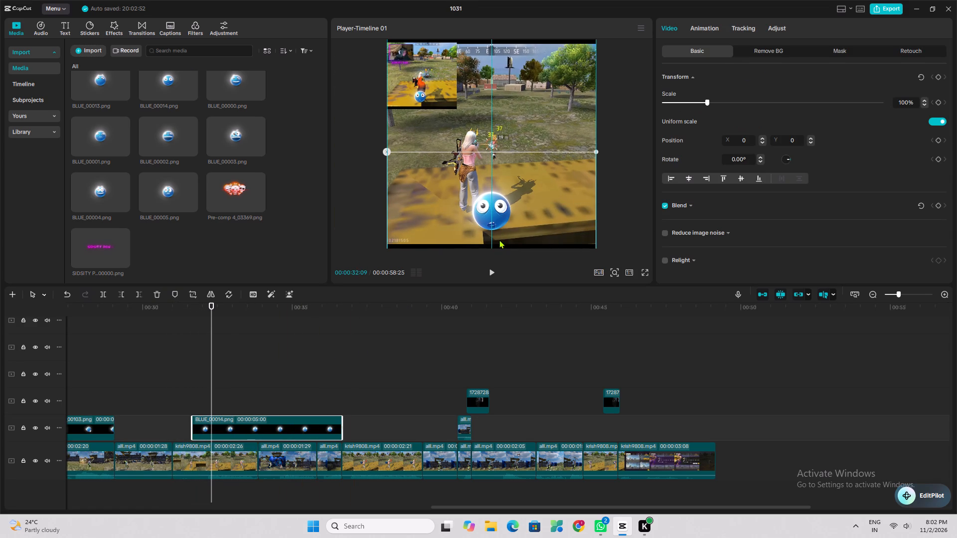
left_click_drag(499, 240, 498, 242)
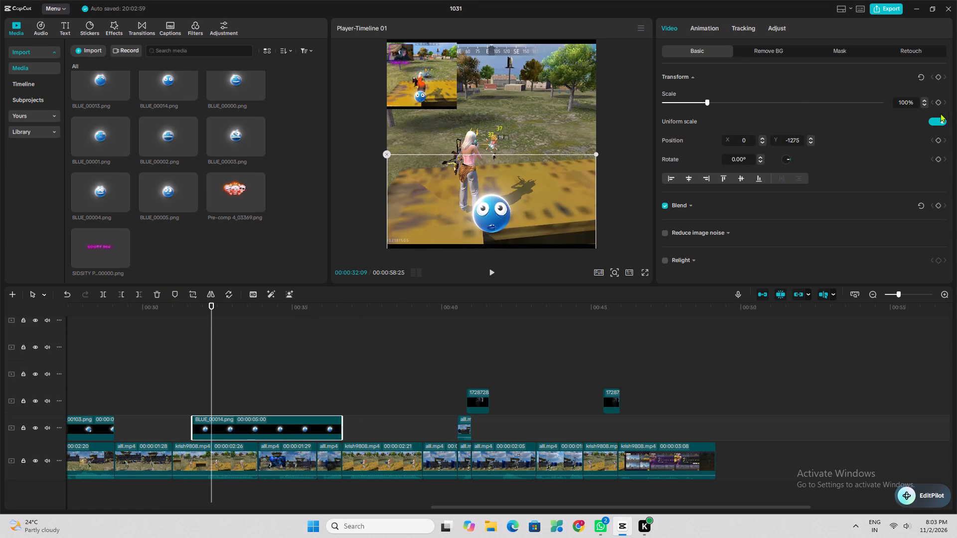
triple_click(926, 104)
triple_click(926, 104)
triple_click(926, 104)
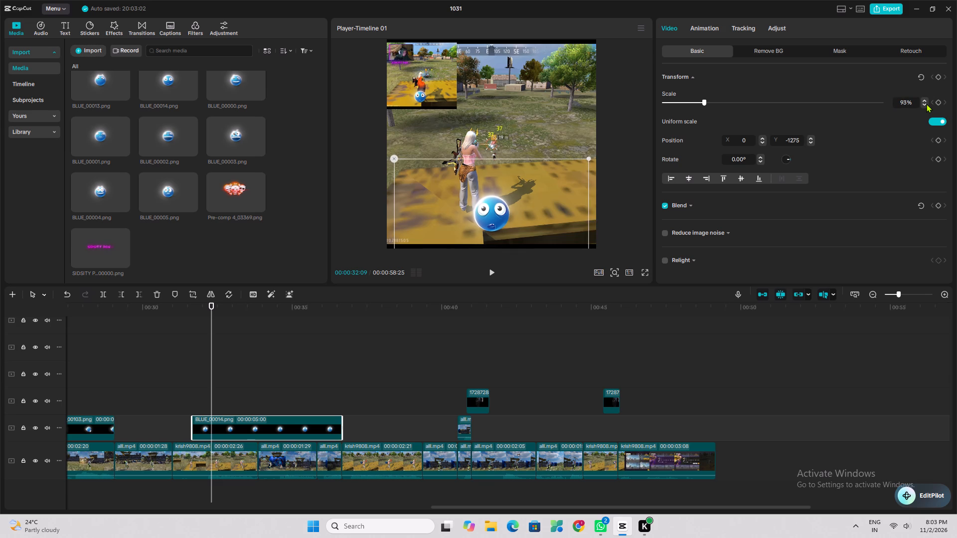
left_click(926, 104)
left_click(555, 211)
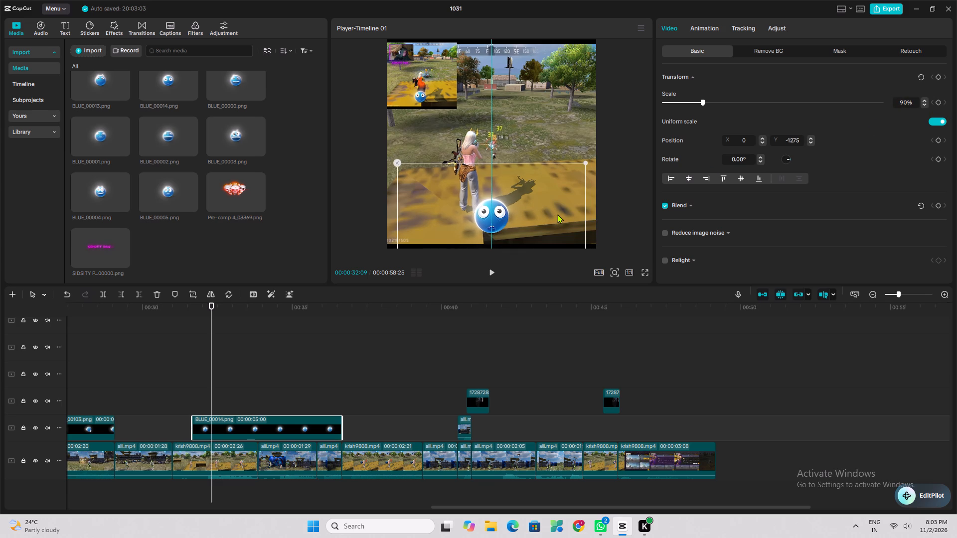
Trim the end of the BLUE_00014.png overlay to the main-video cut at about 34 seconds.
left_click_drag(344, 426, 259, 447)
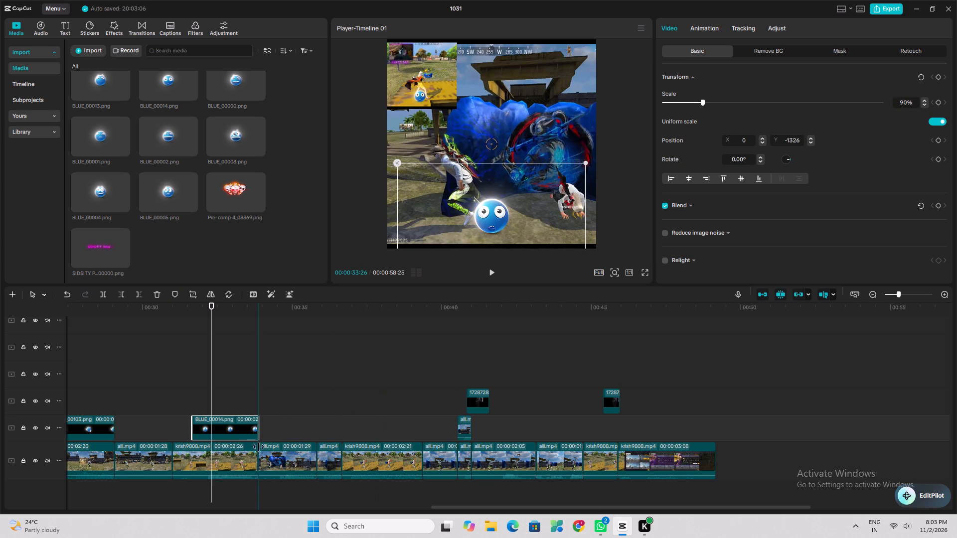
left_click_drag(259, 447, 256, 453)
Play back the gameplay from about 31 to 38 seconds to compare the emoji timing with the corner reference video.
left_click(178, 391)
key("space")
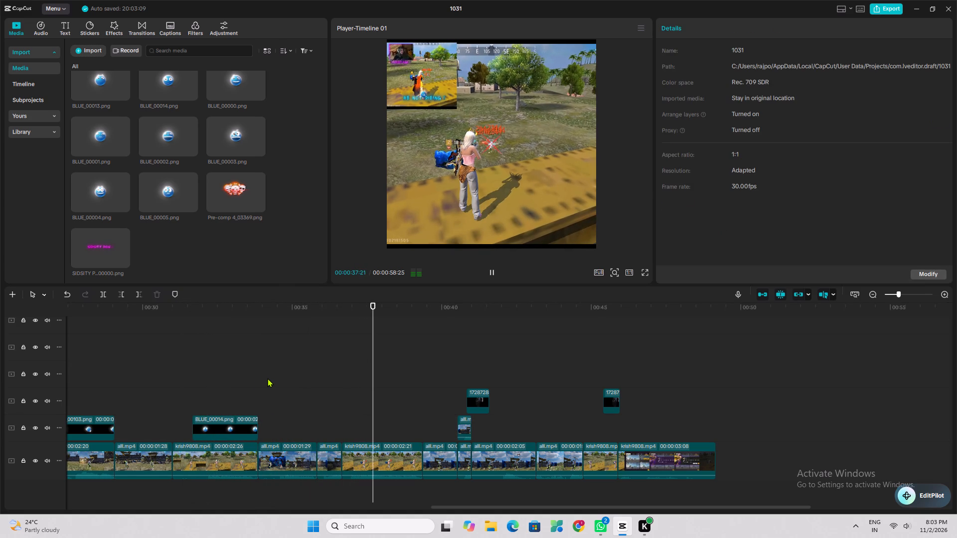
key("space")
left_click(291, 357)
key("space")
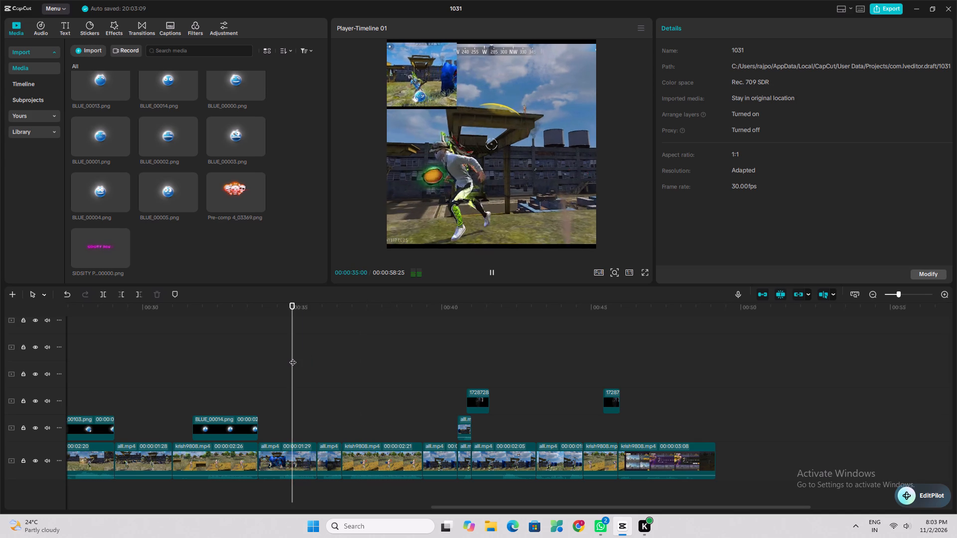
key("space")
left_click(227, 350)
key("space")
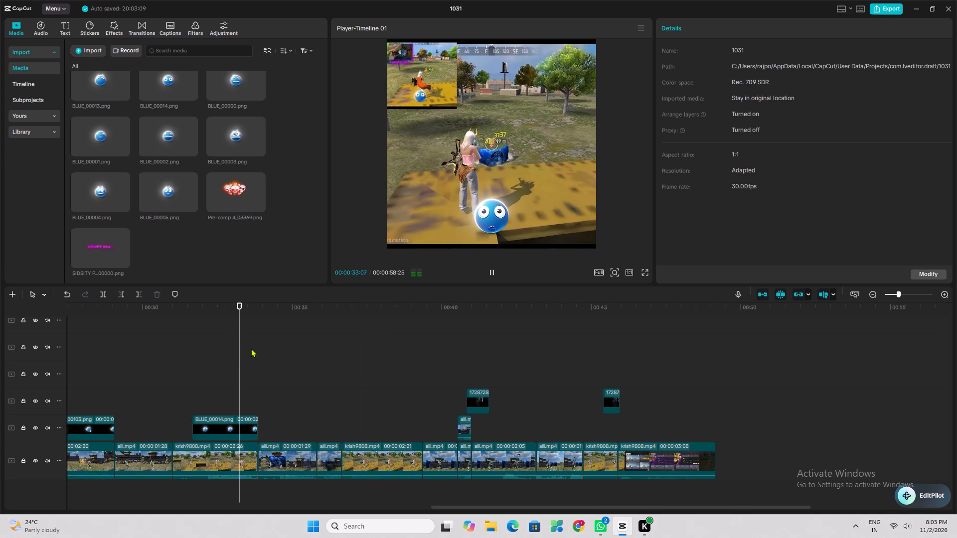
key("space")
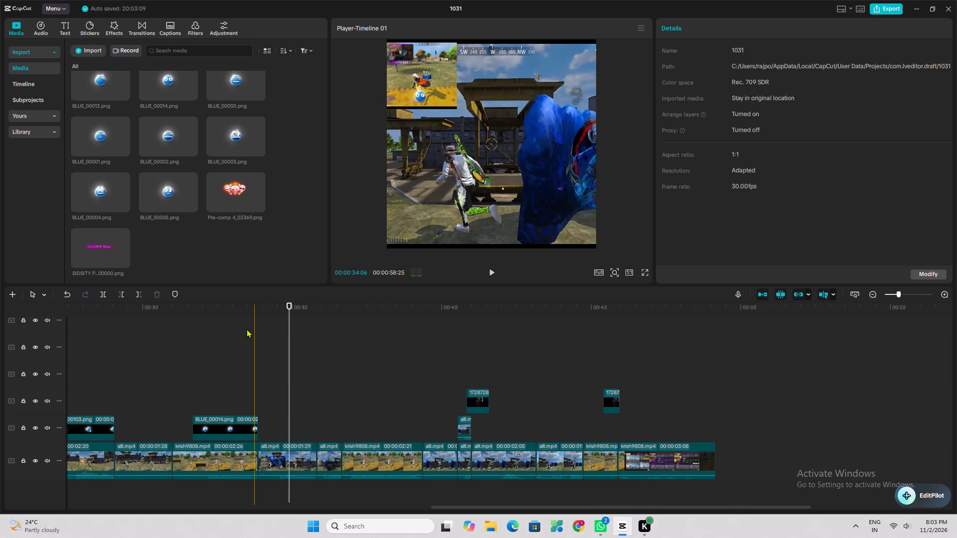
Add the BLUE_00086.png emoji to the track directly above the main video, starting at about 34.1 seconds, matching the reference video.
scroll(178, 127, "up", 2)
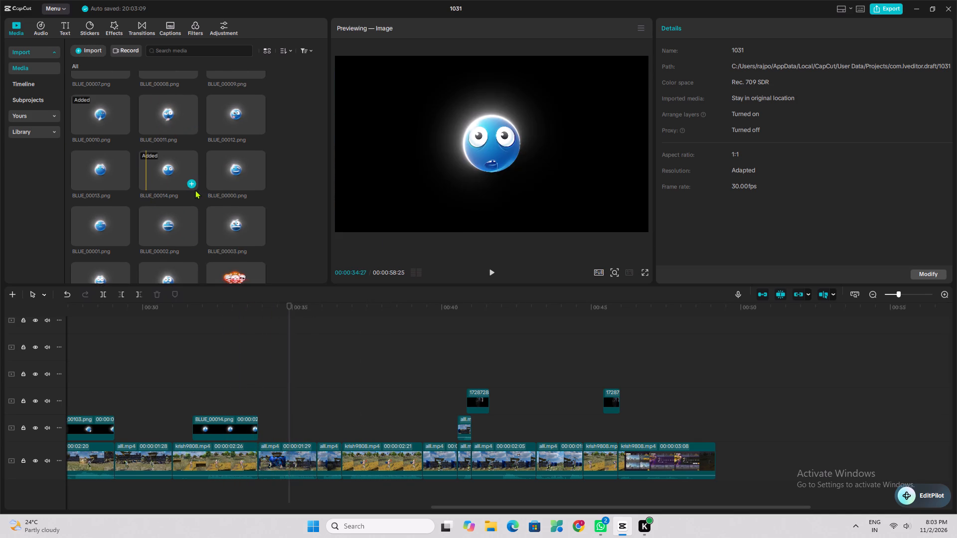
scroll(196, 189, "up", 1)
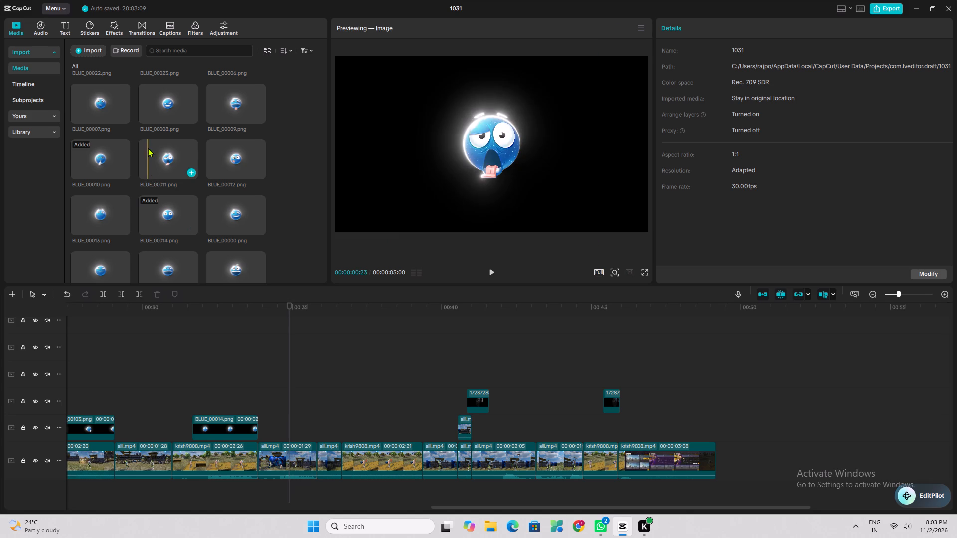
scroll(215, 121, "up", 1)
scroll(135, 114, "up", 1)
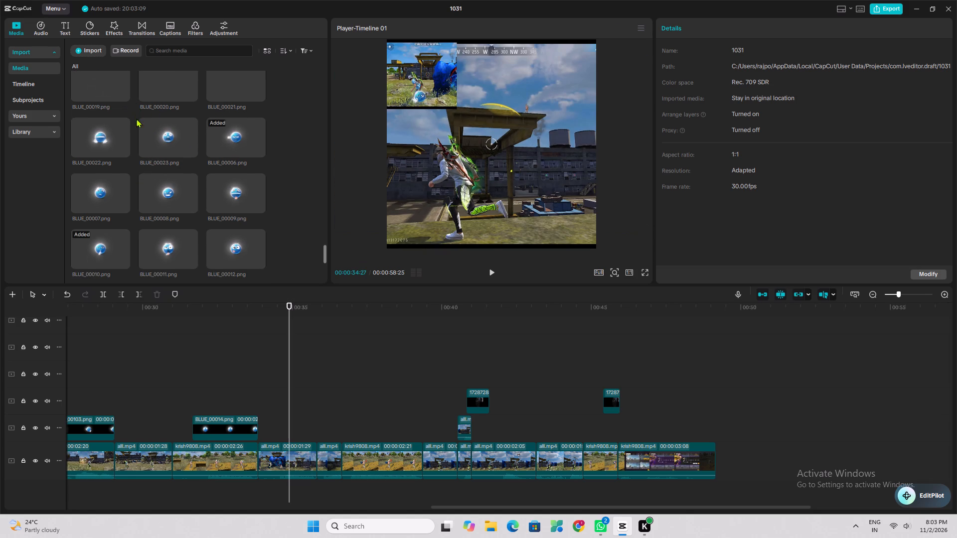
scroll(138, 101, "up", 1)
scroll(209, 126, "up", 1)
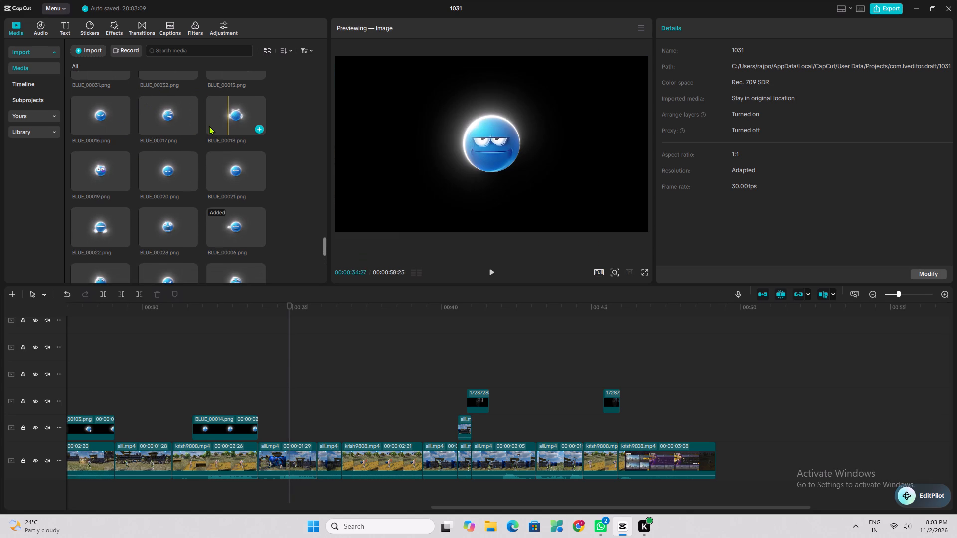
scroll(107, 113, "up", 1)
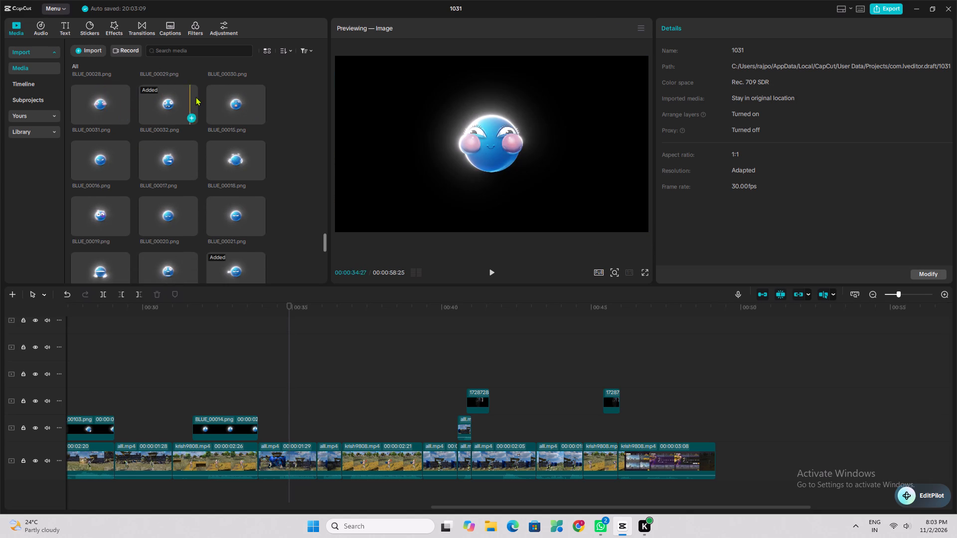
scroll(257, 109, "up", 1)
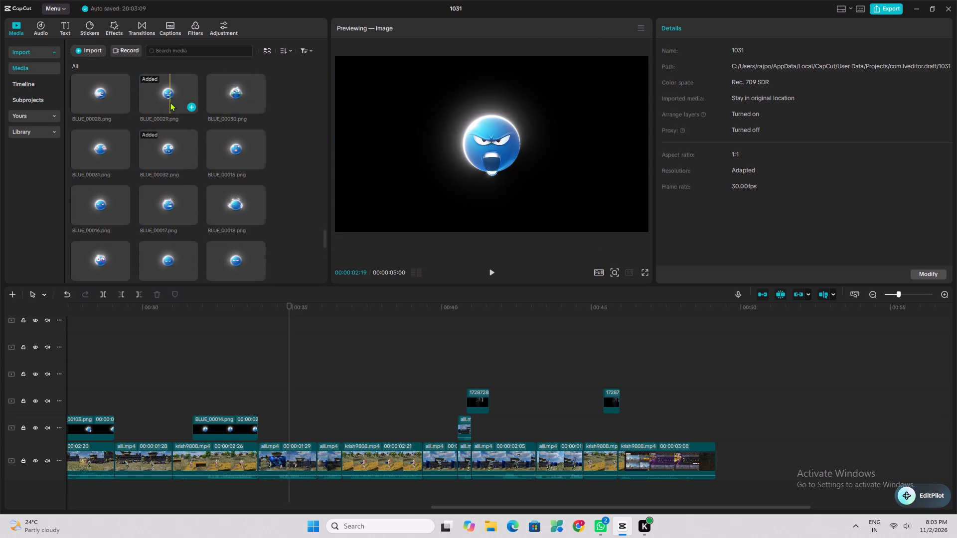
scroll(165, 98, "up", 3)
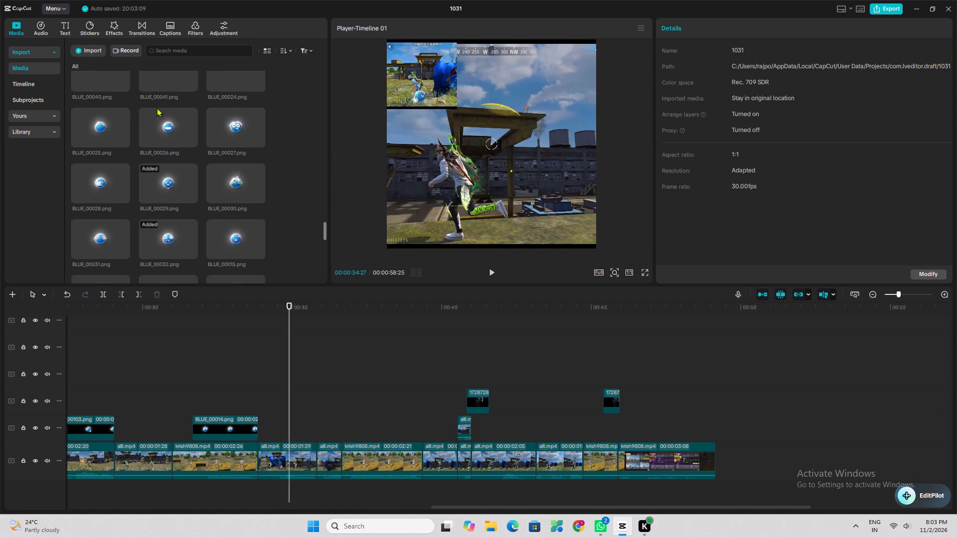
scroll(81, 119, "up", 1)
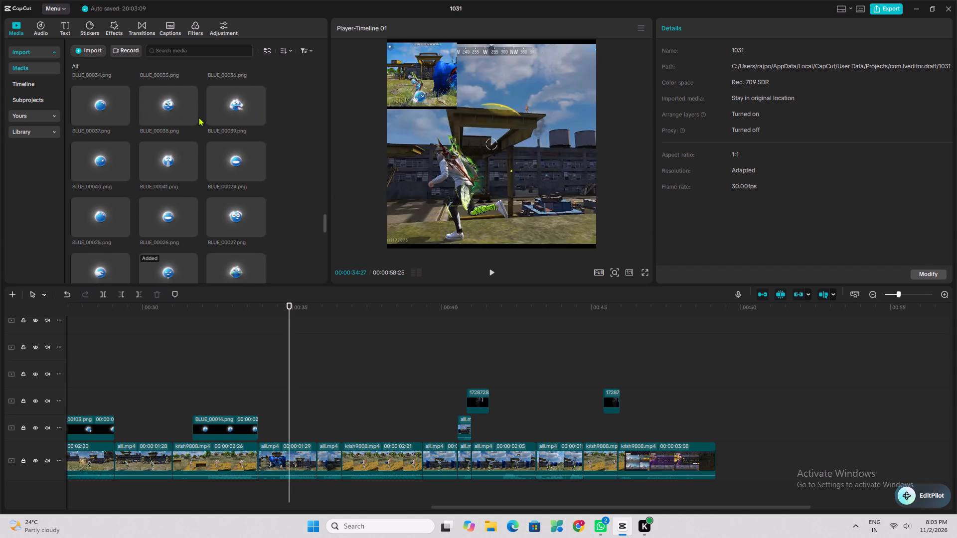
scroll(193, 113, "up", 1)
scroll(235, 121, "up", 1)
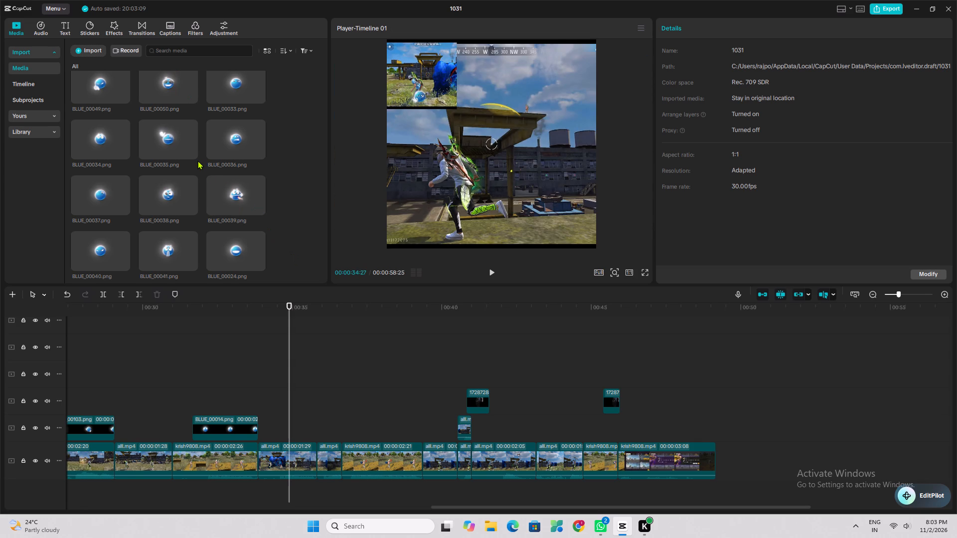
scroll(197, 160, "up", 3)
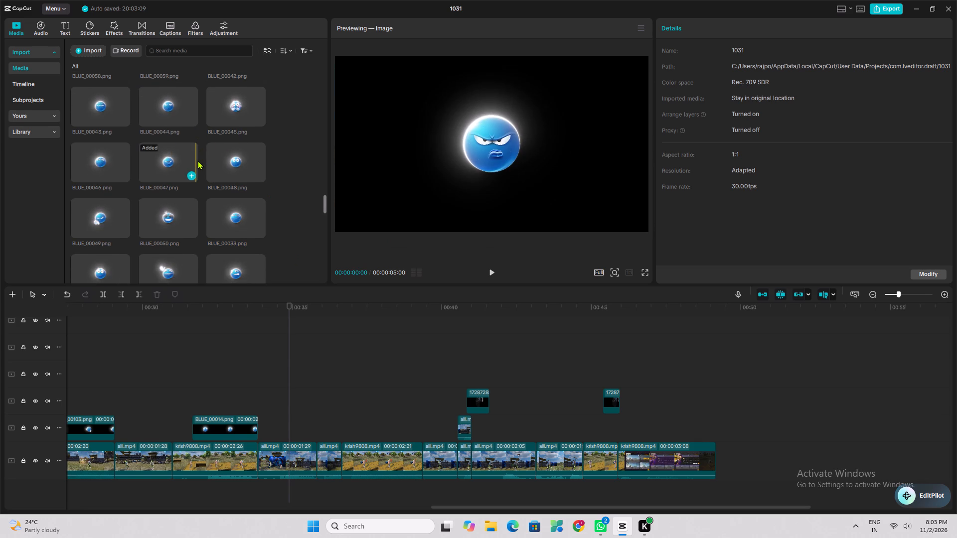
scroll(197, 160, "up", 3)
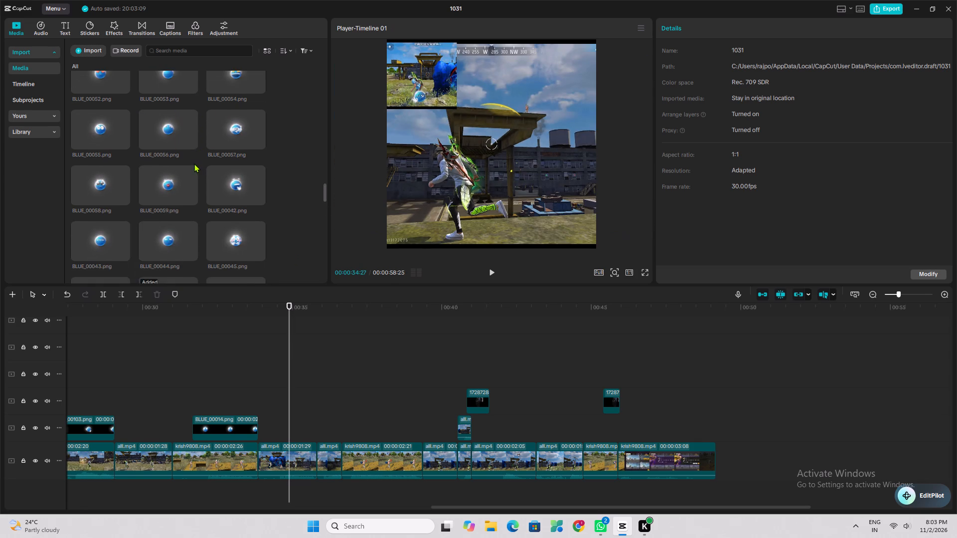
scroll(194, 163, "up", 3)
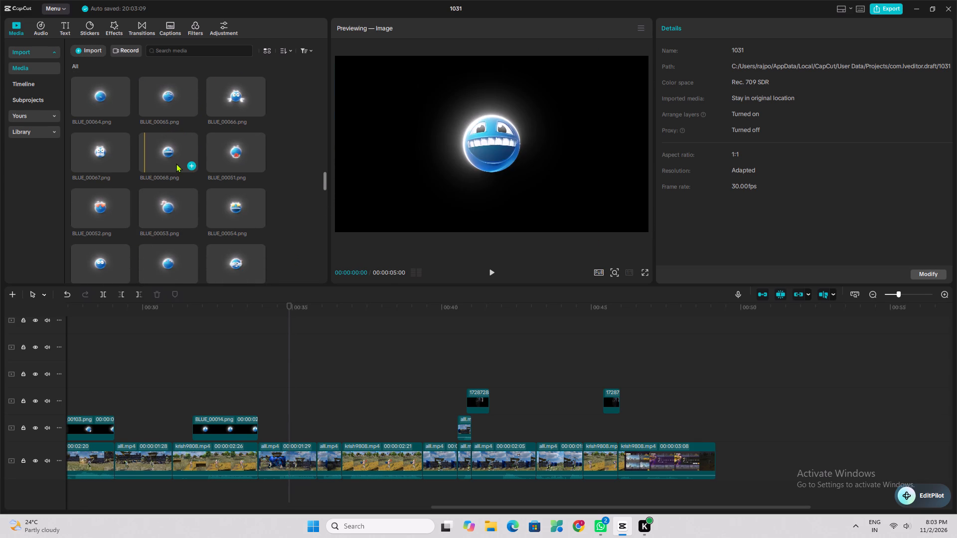
scroll(176, 163, "up", 2)
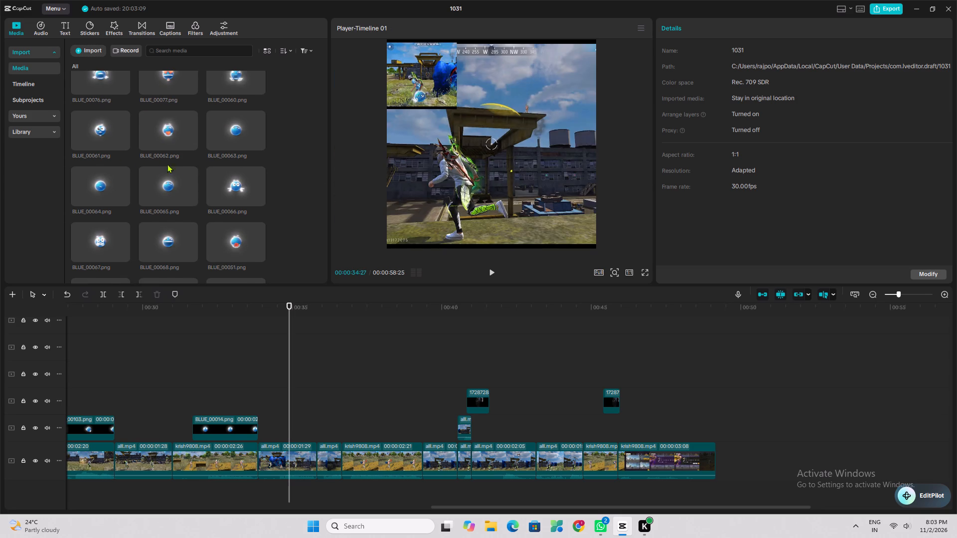
scroll(155, 165, "up", 3)
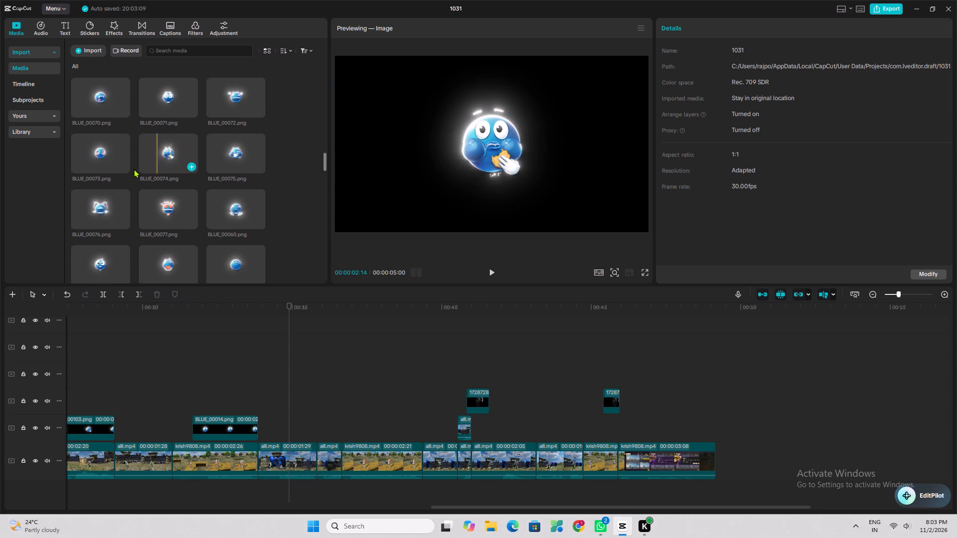
scroll(134, 169, "up", 1)
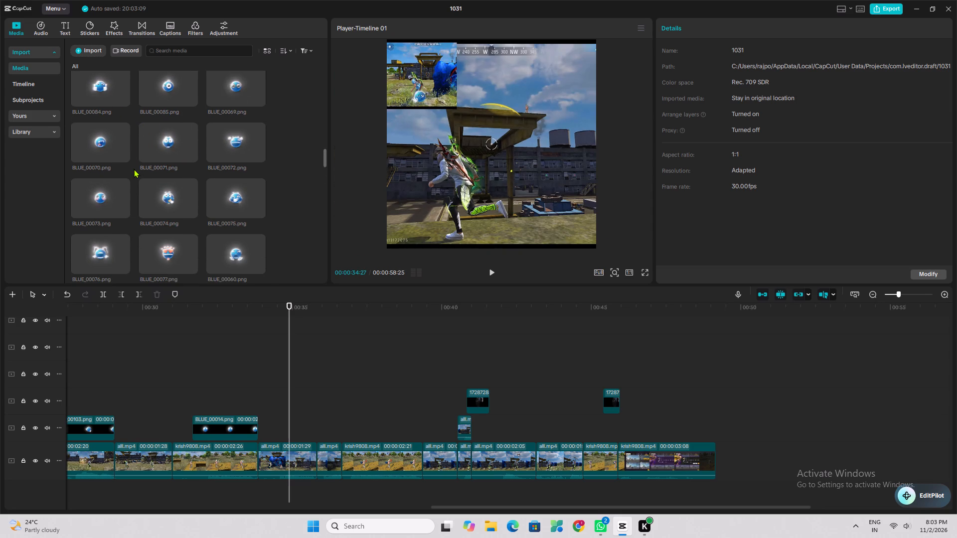
scroll(134, 169, "up", 3)
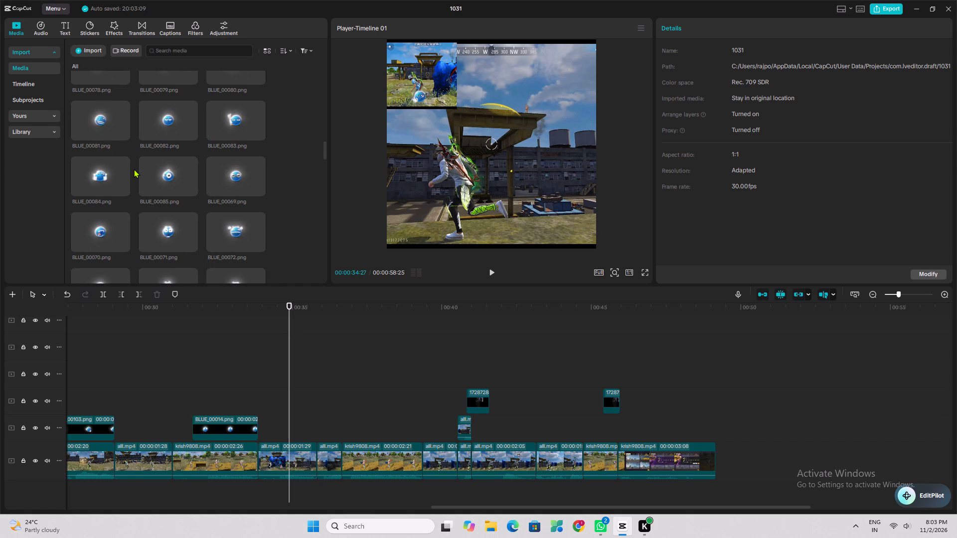
scroll(134, 169, "up", 4)
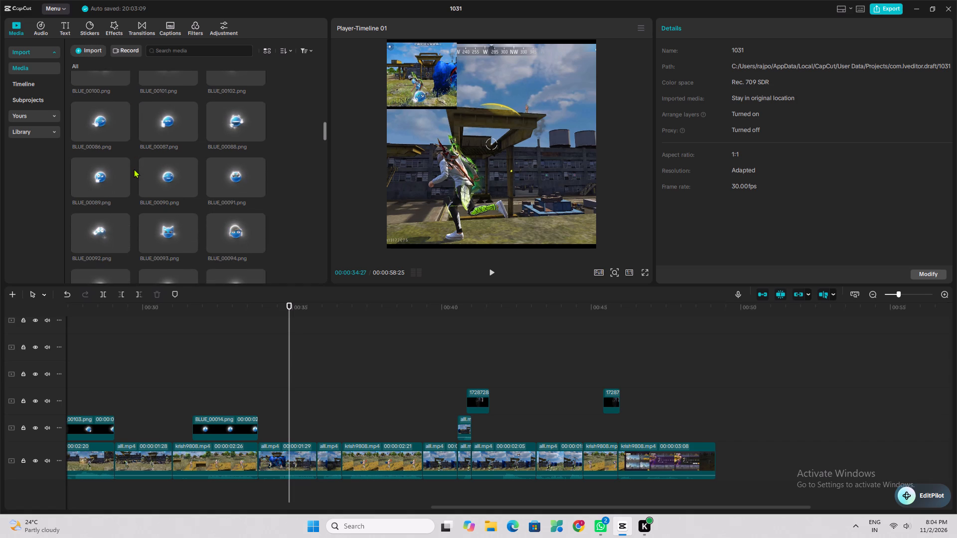
scroll(134, 169, "up", 1)
left_click_drag(98, 155, 275, 315)
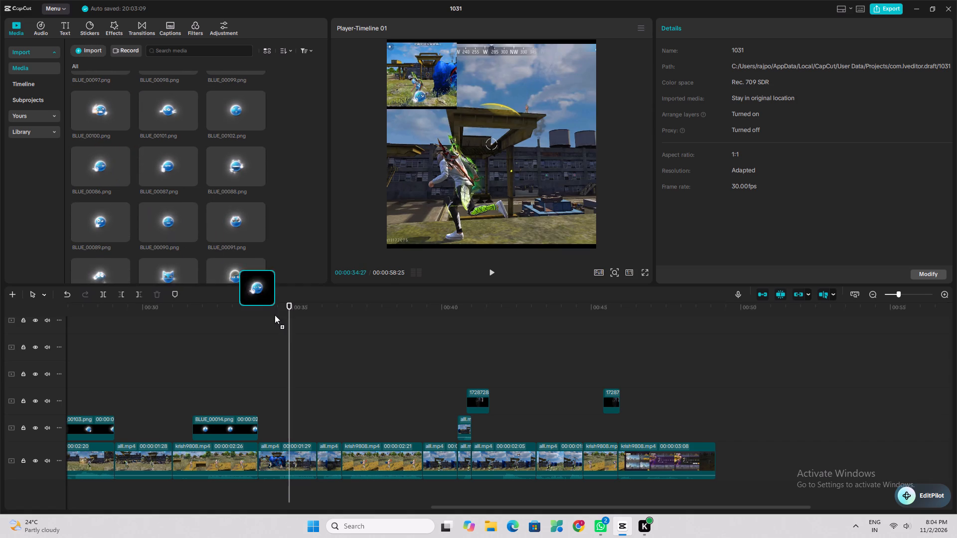
left_click_drag(275, 315, 282, 427)
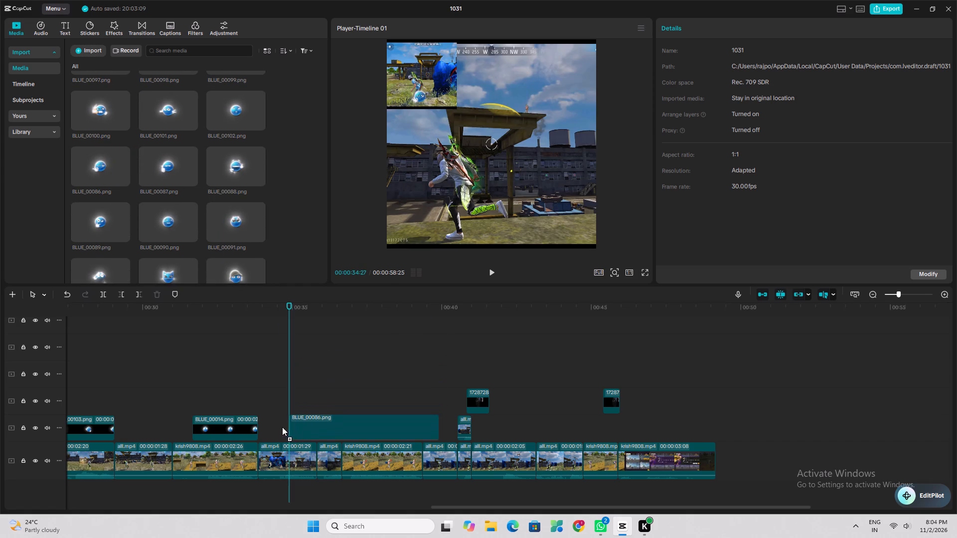
left_click_drag(282, 427, 278, 427)
left_click(271, 407)
key("space")
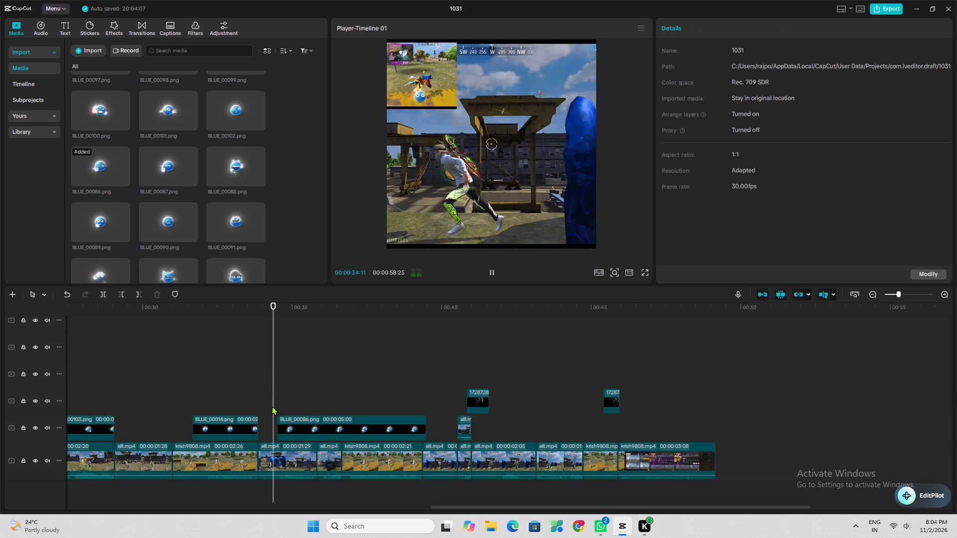
key("space")
left_click_drag(295, 429, 284, 430)
Trim the end of the BLUE_00086.png overlay to the main-video cut at about 35.8 seconds.
left_click_drag(413, 428, 408, 429)
left_click_drag(409, 429, 314, 451)
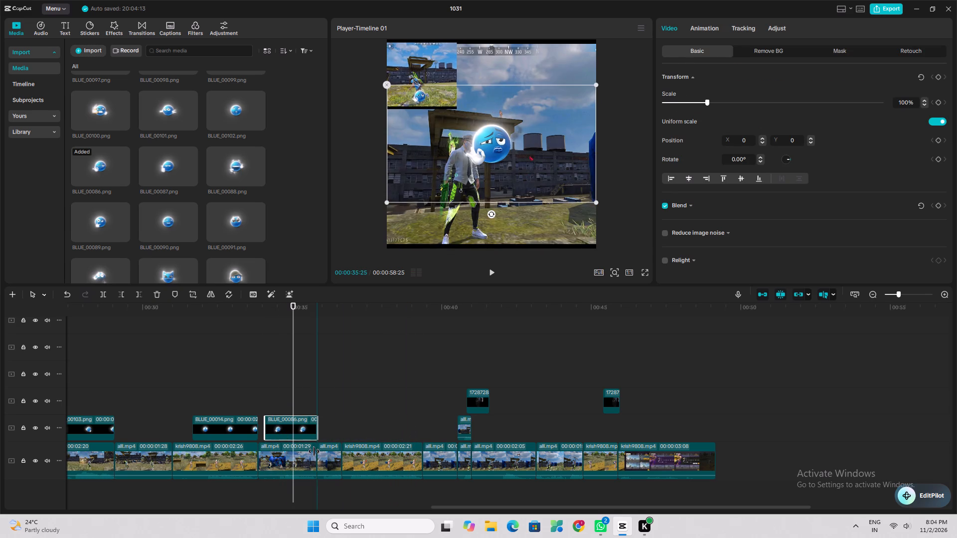
left_click_drag(314, 451, 314, 451)
Move the BLUE_00086.png emoji to the bottom centre of the frame, at X 0, Y -1266, and scale it to 90%.
left_click_drag(514, 159, 513, 225)
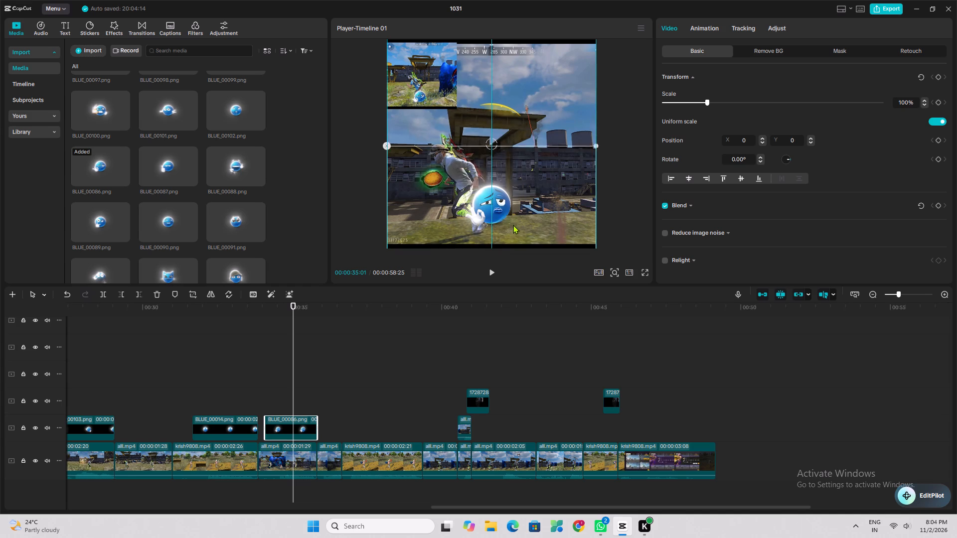
left_click_drag(513, 225, 513, 229)
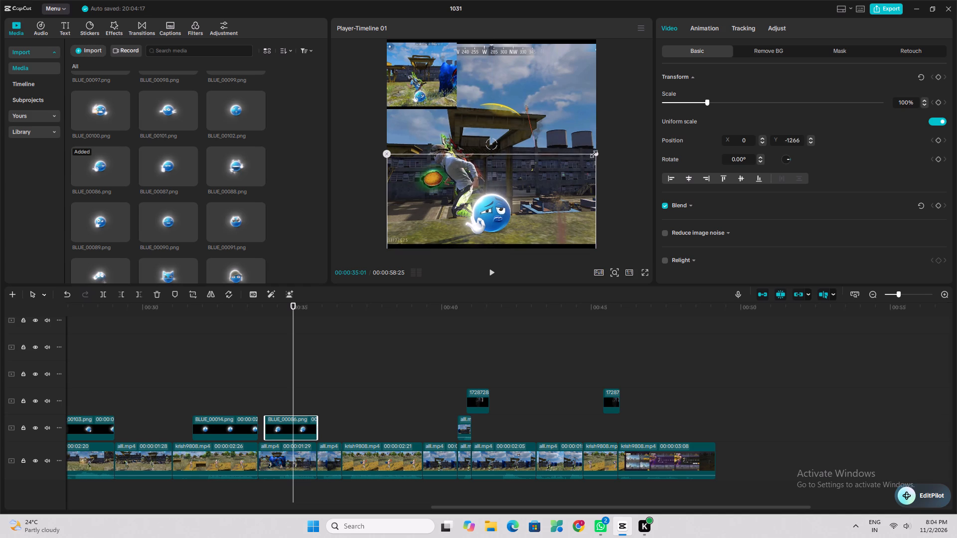
left_click_drag(596, 150, 576, 174)
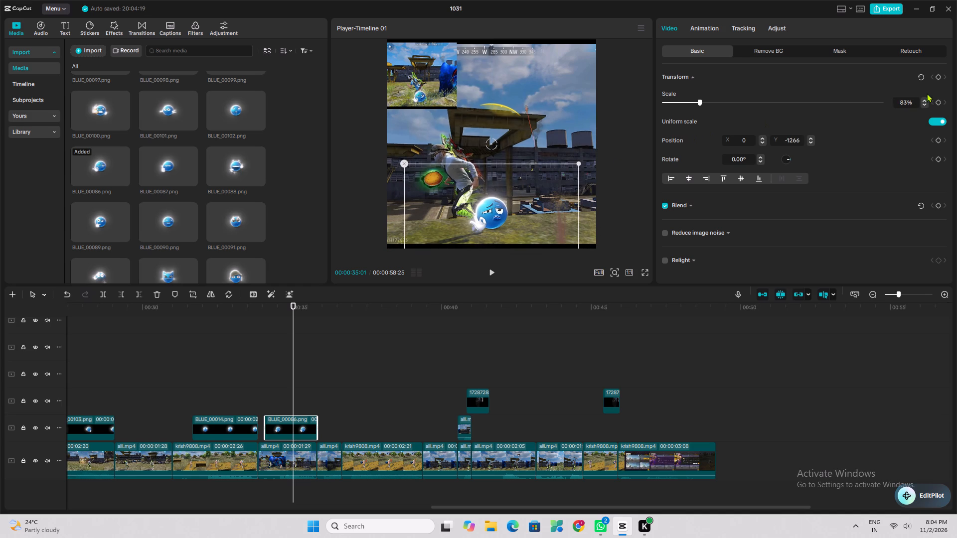
triple_click(927, 101)
left_click(927, 101)
double_click(927, 101)
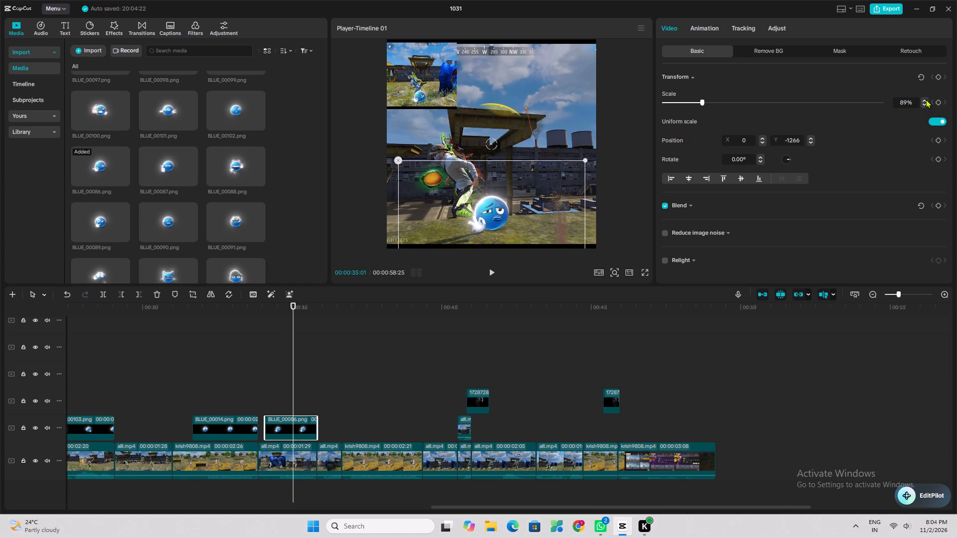
left_click(925, 99)
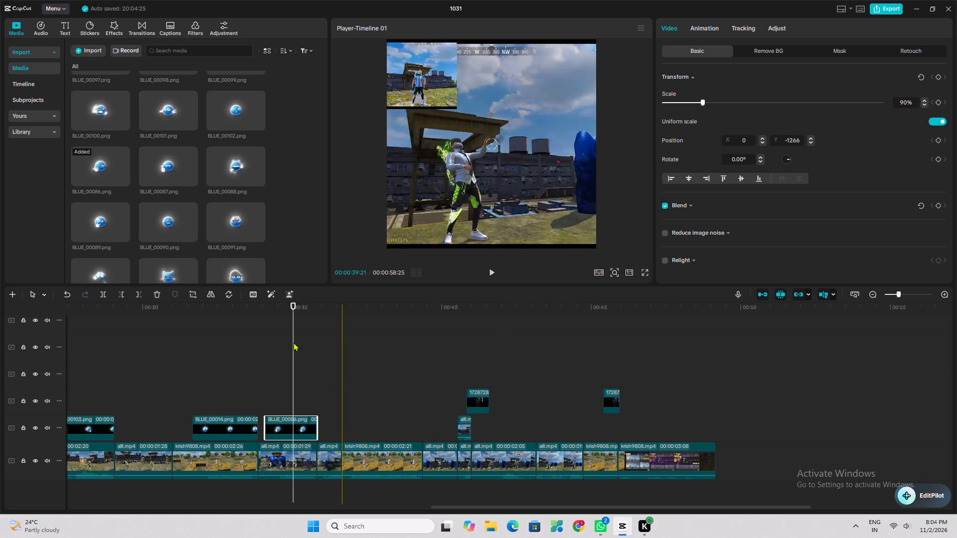
Play back the gameplay from about 34 to 40 seconds to find where the next emoji appears in the corner reference video.
left_click(255, 336)
key("space")
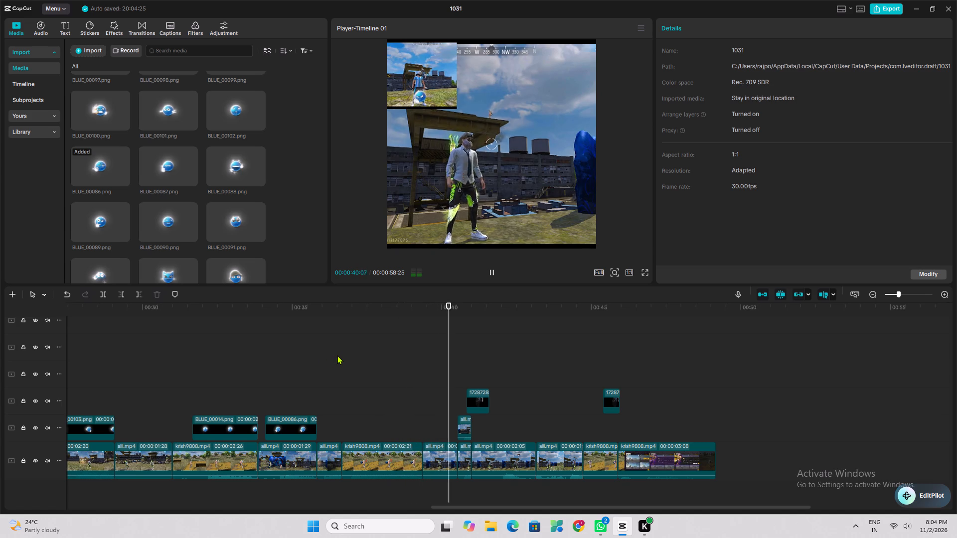
key("space")
left_click(446, 369)
key("space")
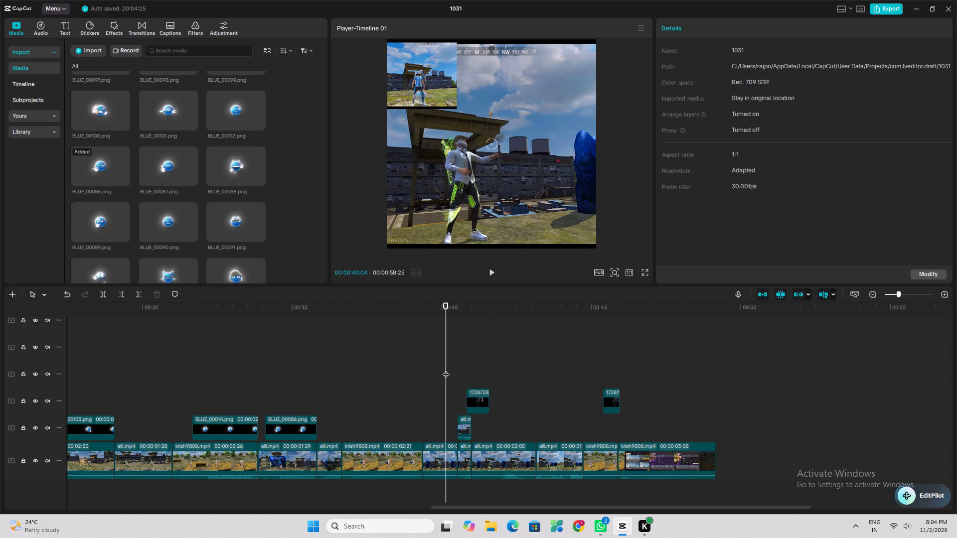
key("space")
left_click(435, 370)
key("space")
key("space")
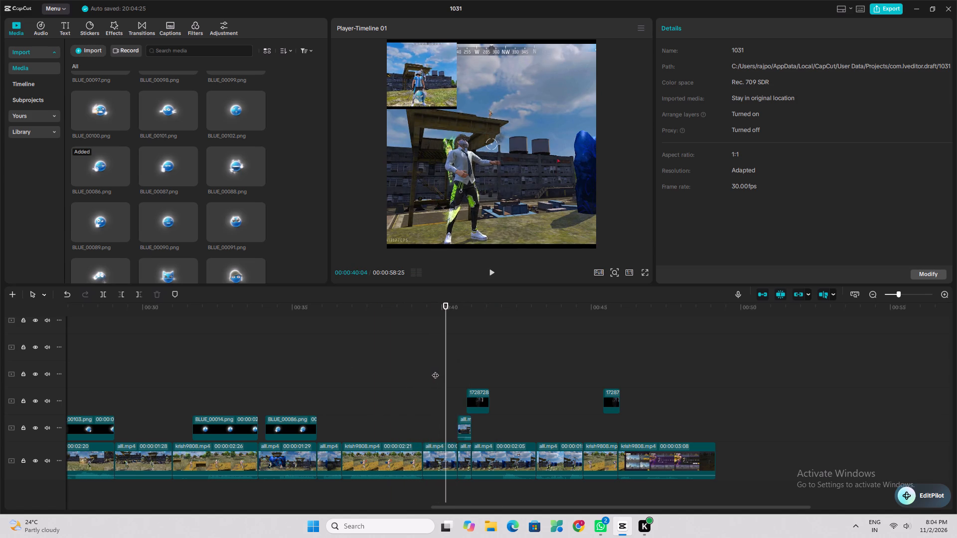